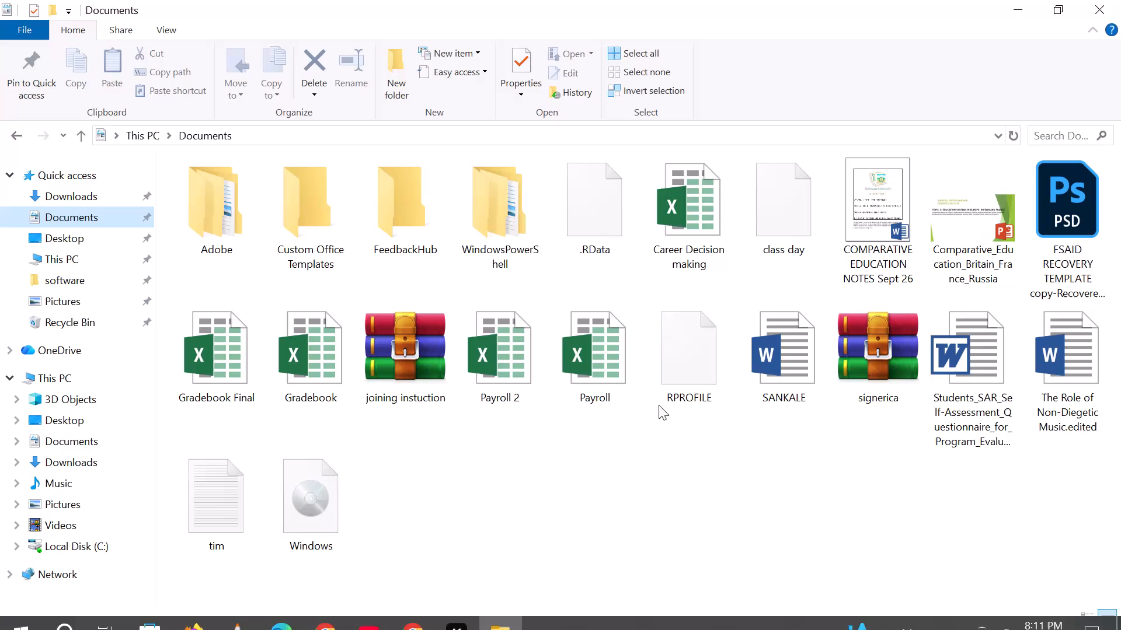
Open the Career Decision making workbook from the Documents folder.
click(697, 237)
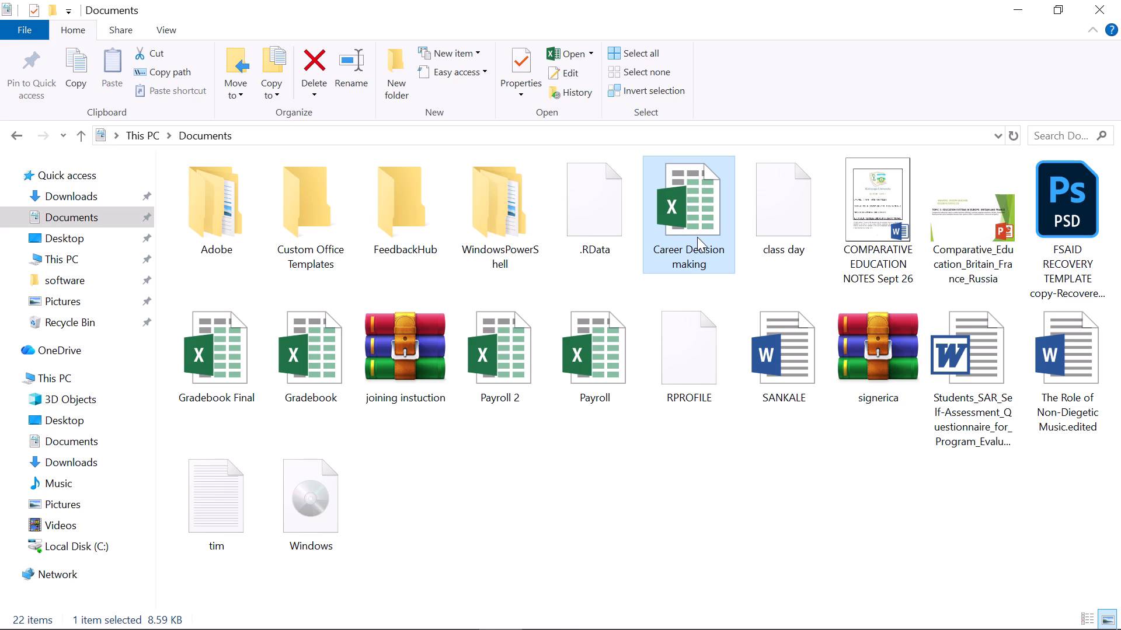
triple_click(697, 237)
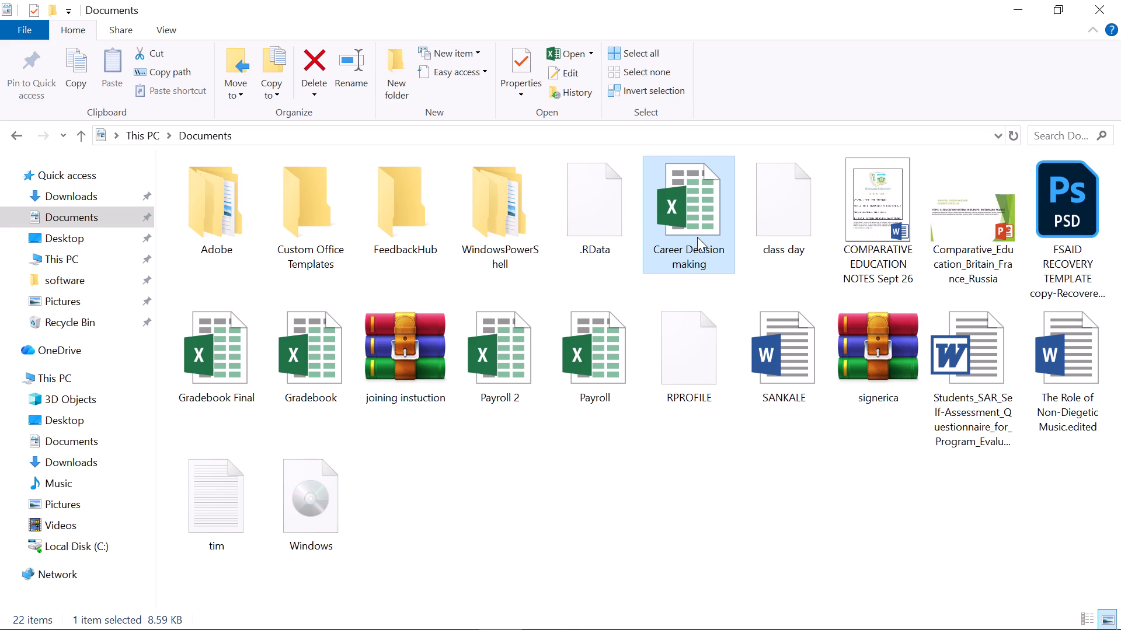
click(697, 237)
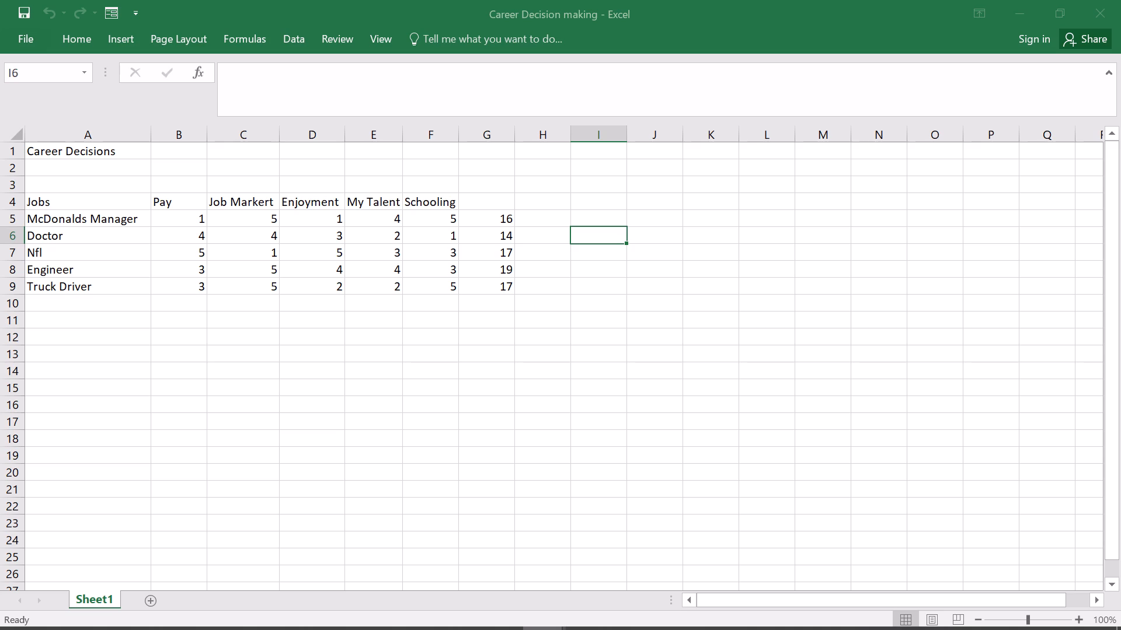
Examine the career ratings table, including the sum formulas in column G and the criteria headings.
click(558, 209)
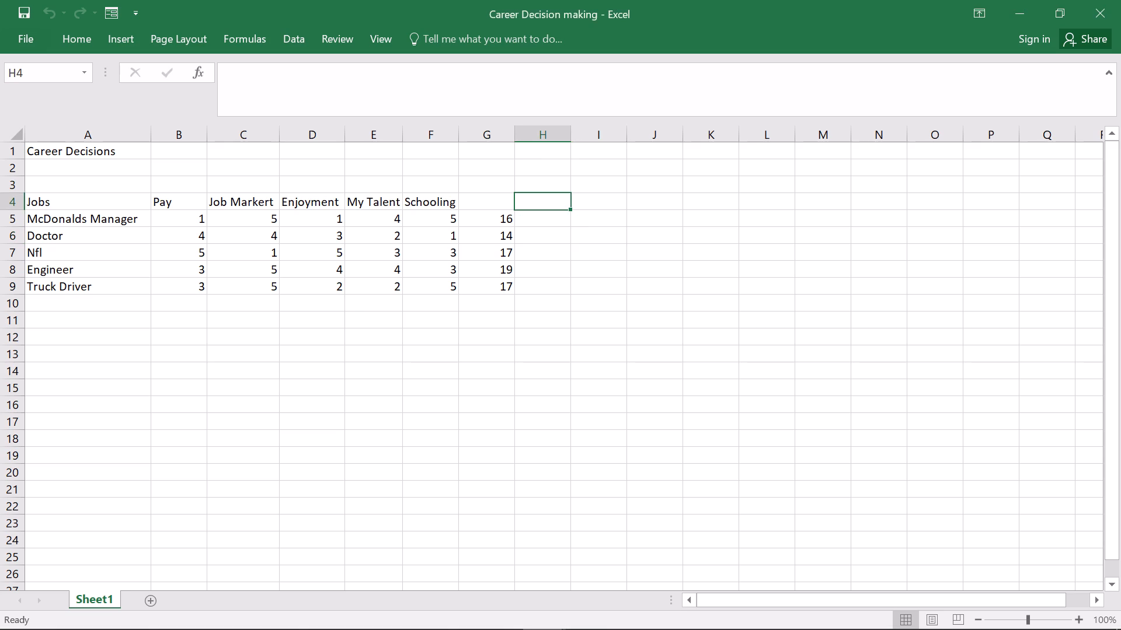
click(542, 219)
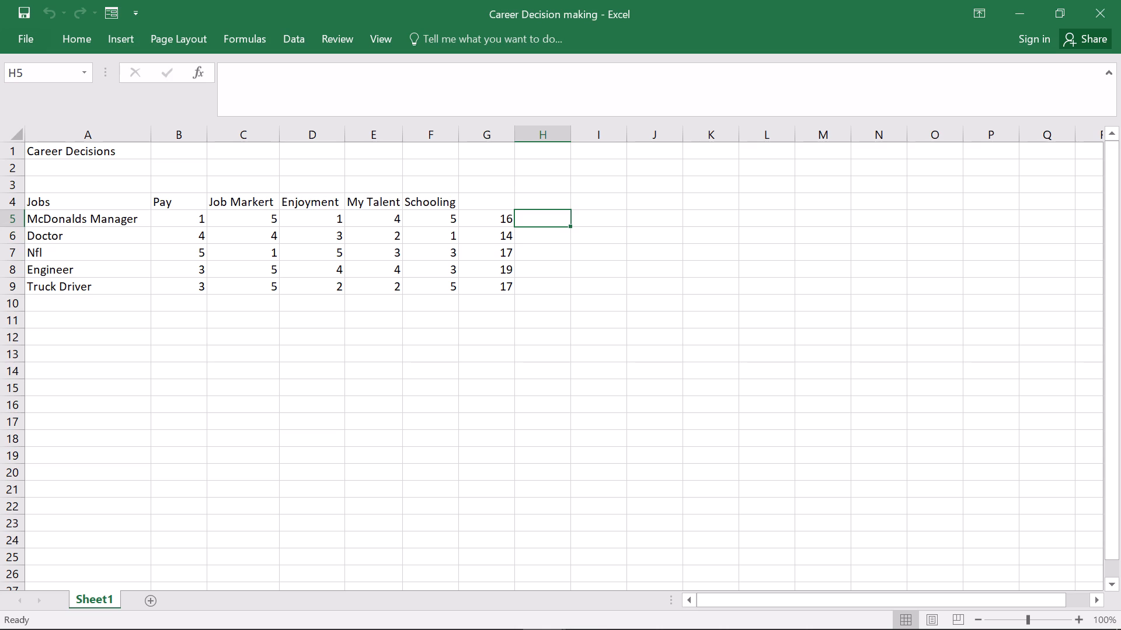
click(510, 283)
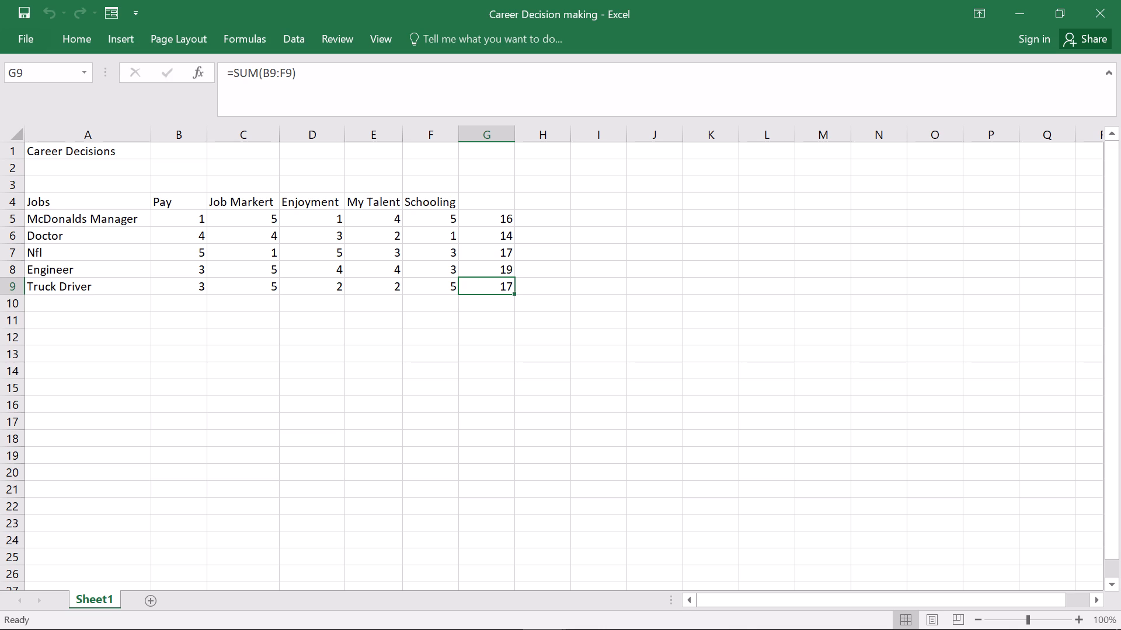
click(507, 273)
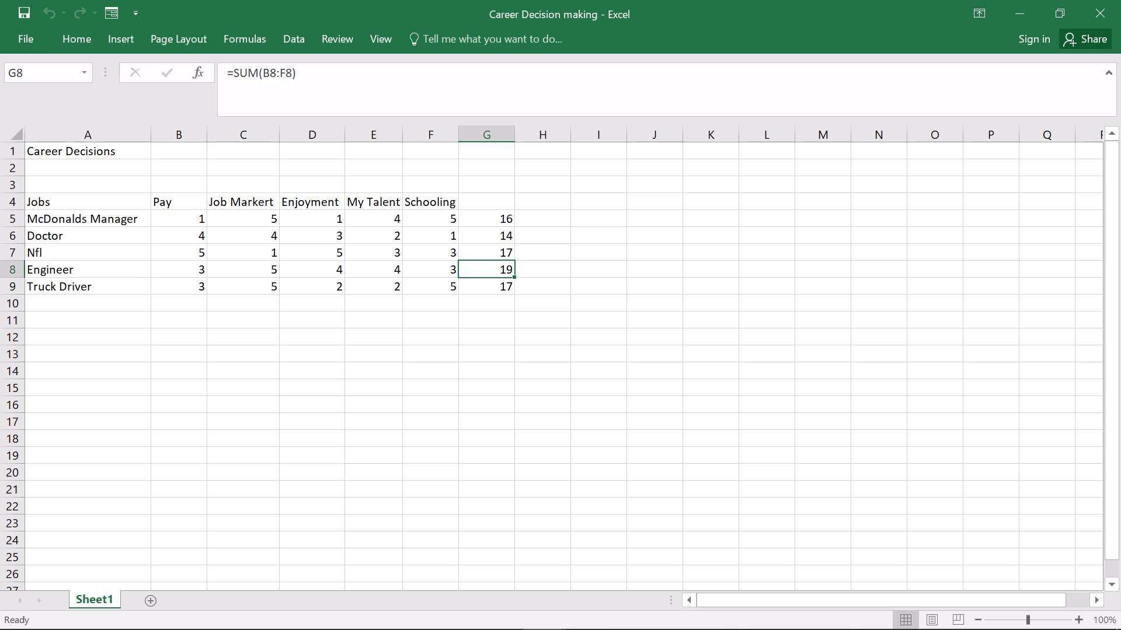
click(507, 273)
click(534, 281)
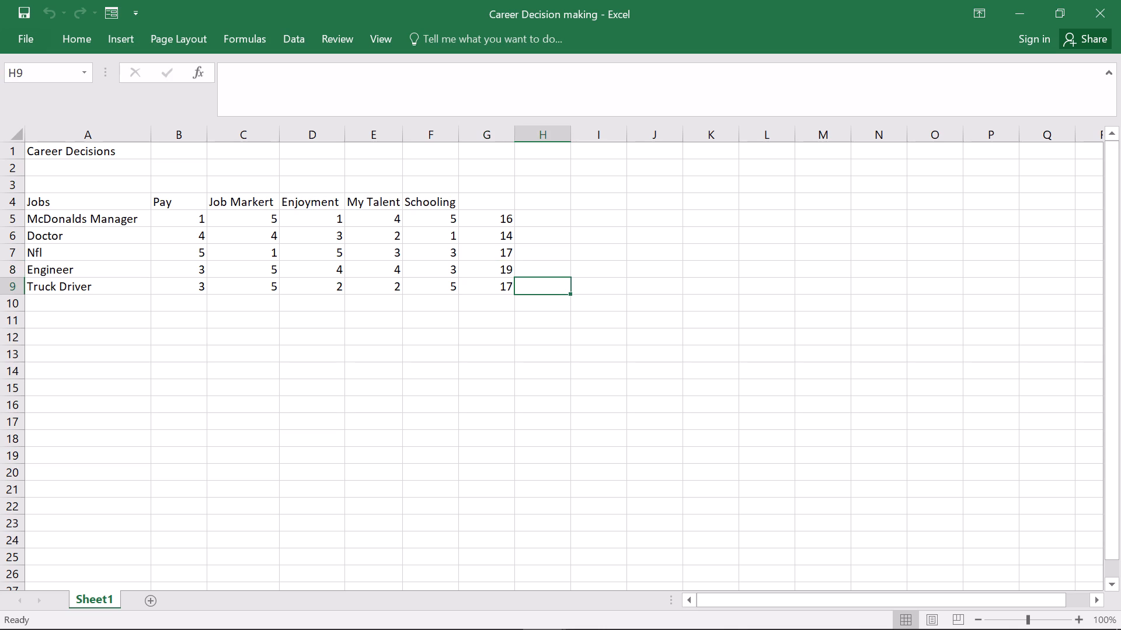
click(579, 247)
click(572, 221)
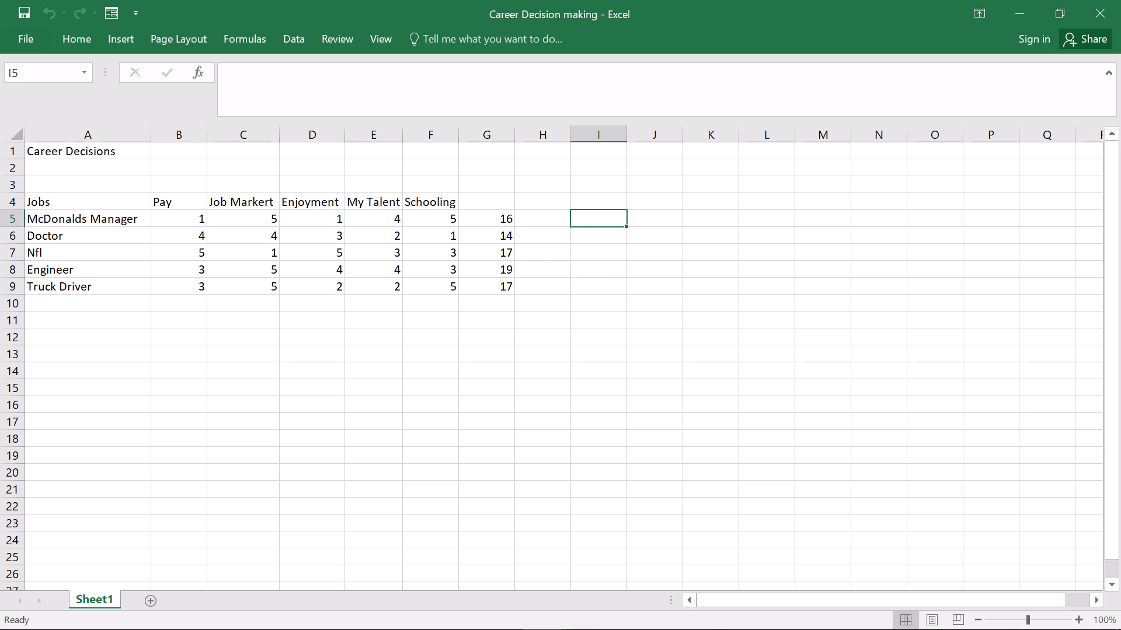
click(677, 201)
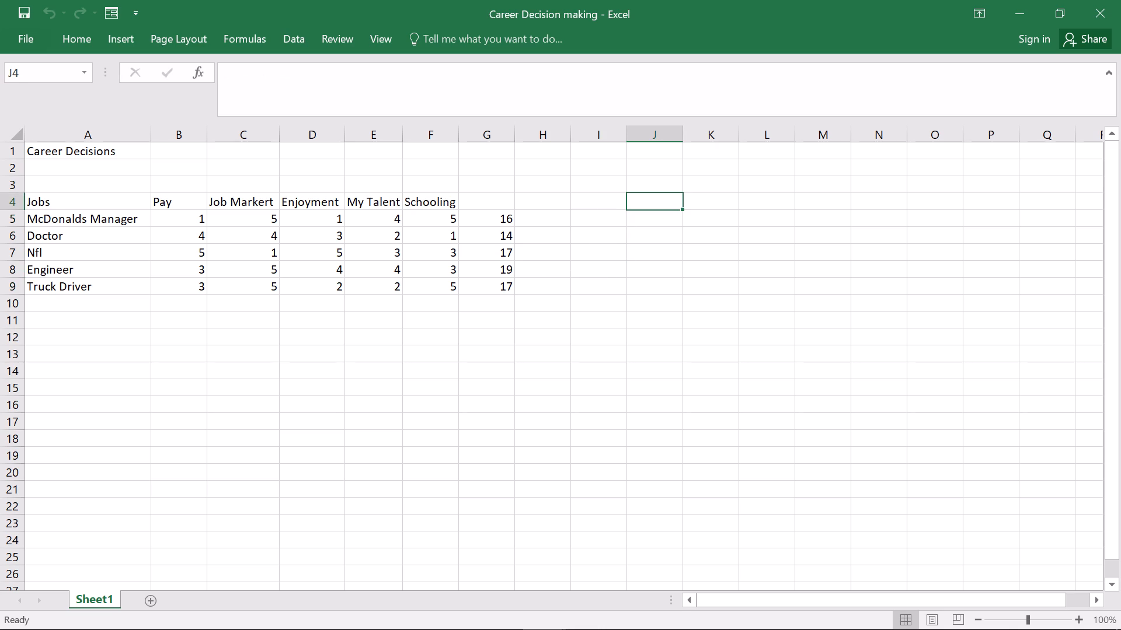
click(252, 205)
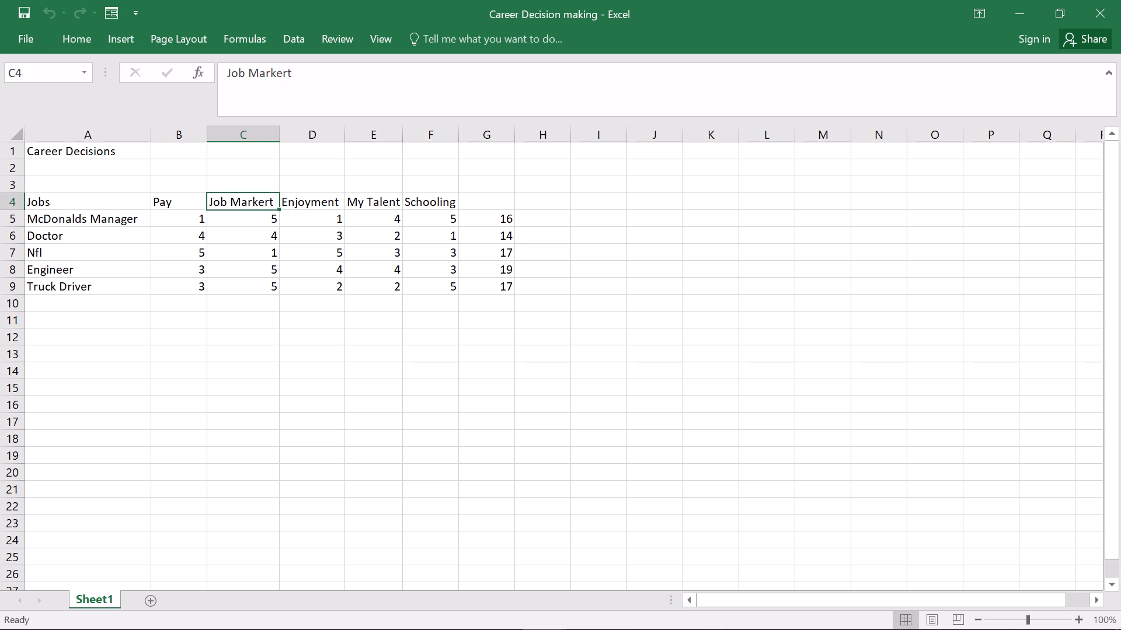
click(336, 250)
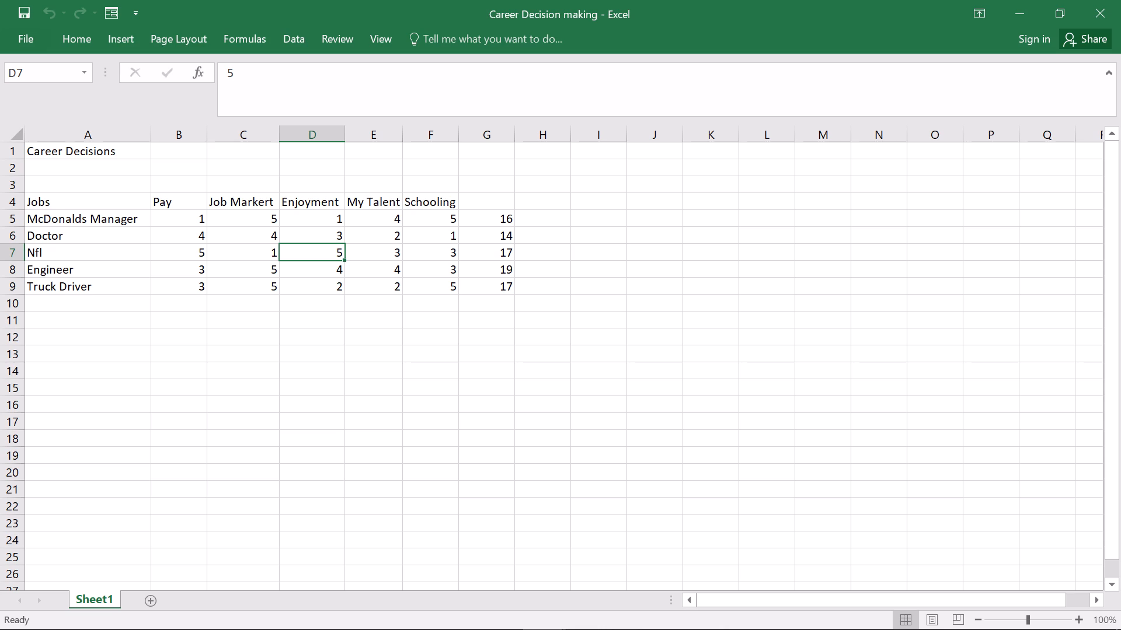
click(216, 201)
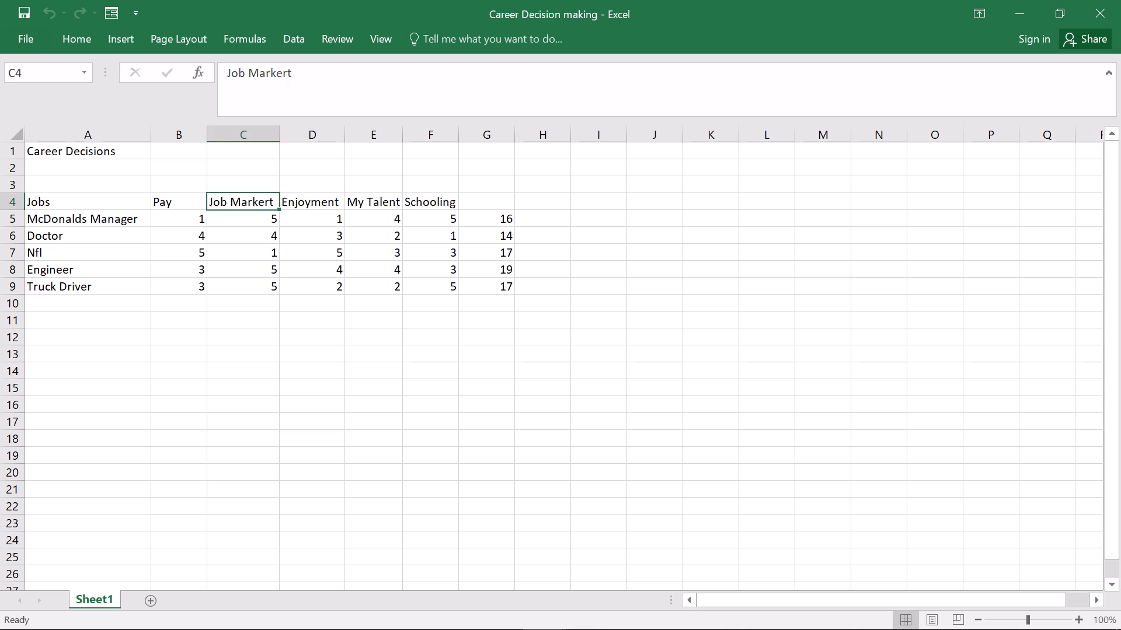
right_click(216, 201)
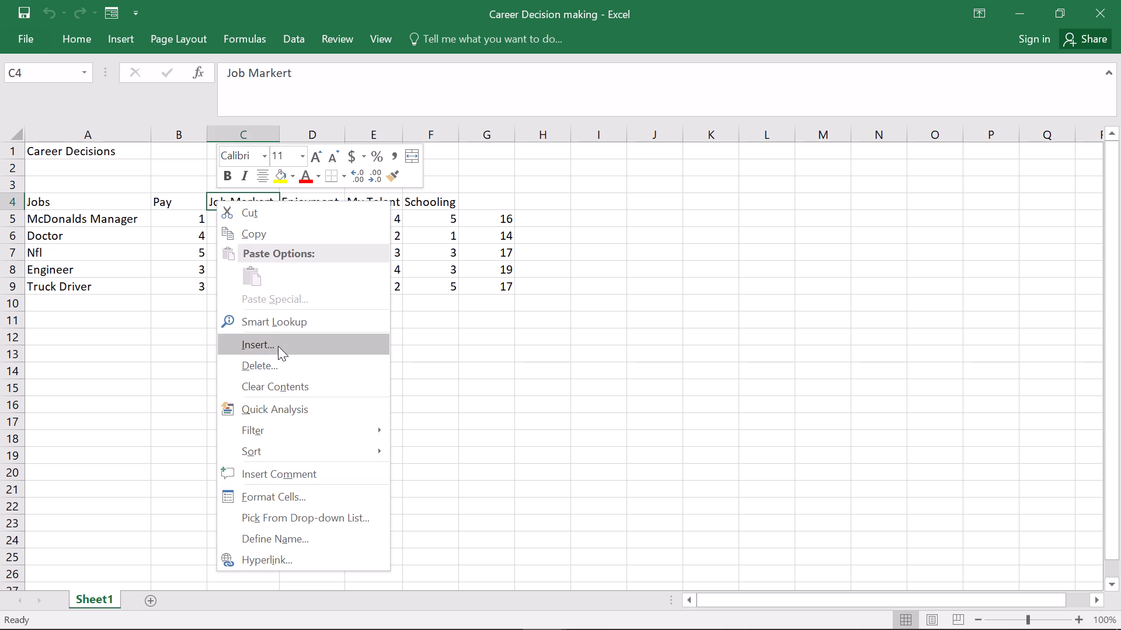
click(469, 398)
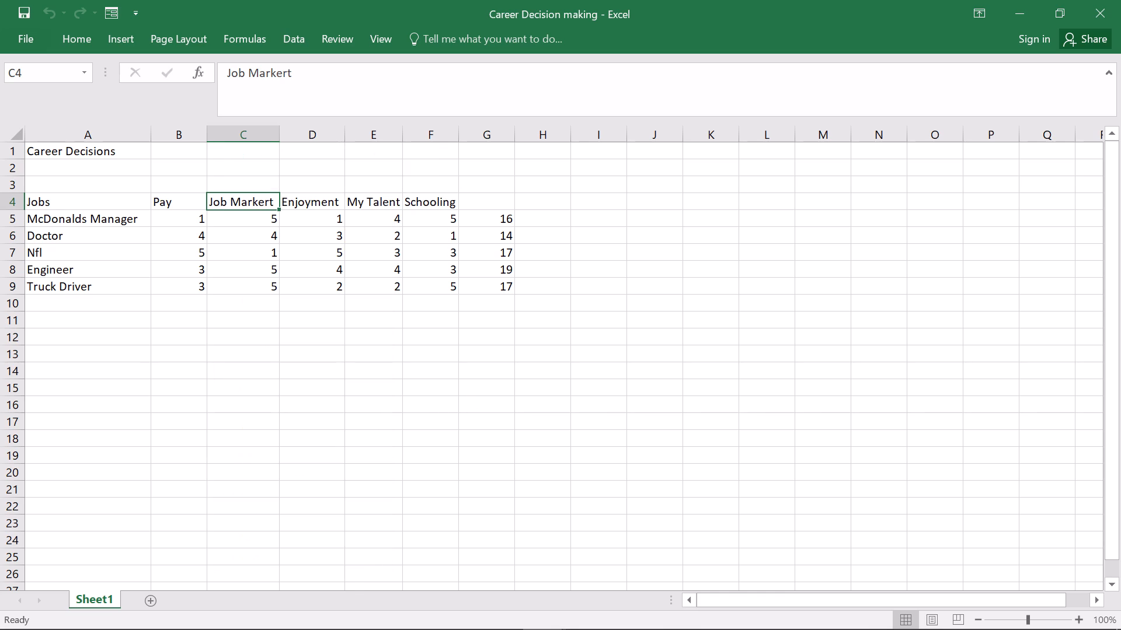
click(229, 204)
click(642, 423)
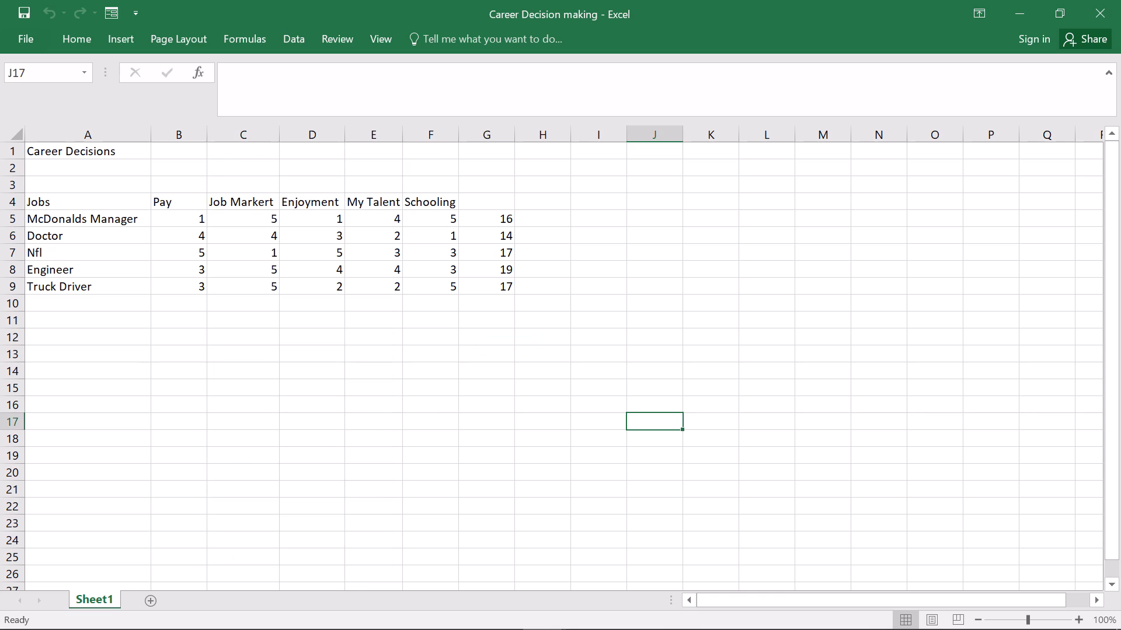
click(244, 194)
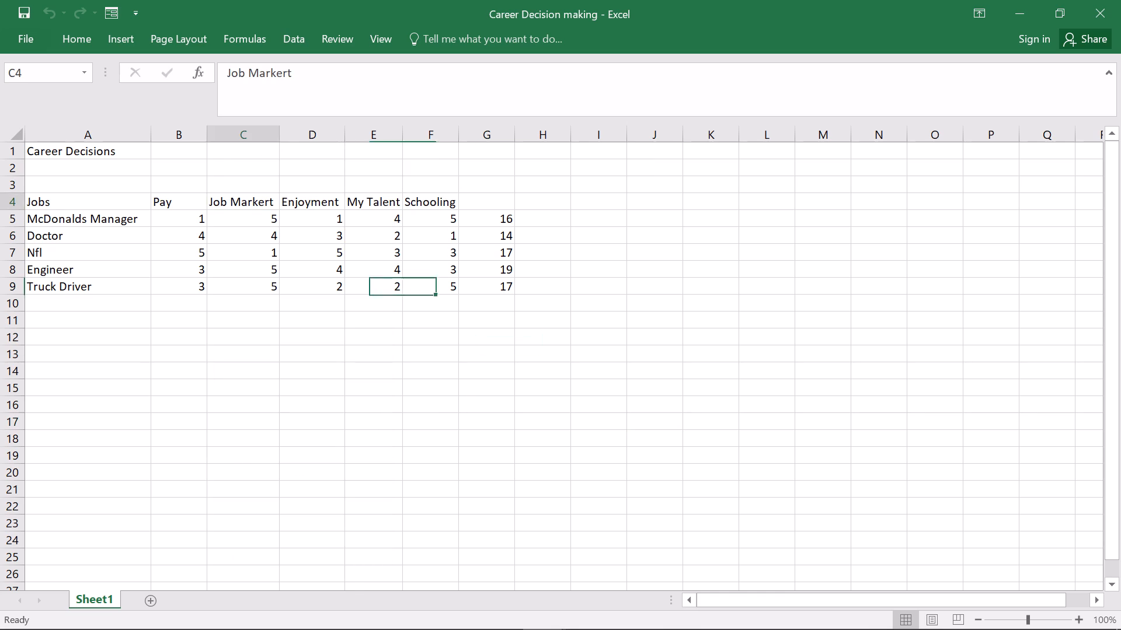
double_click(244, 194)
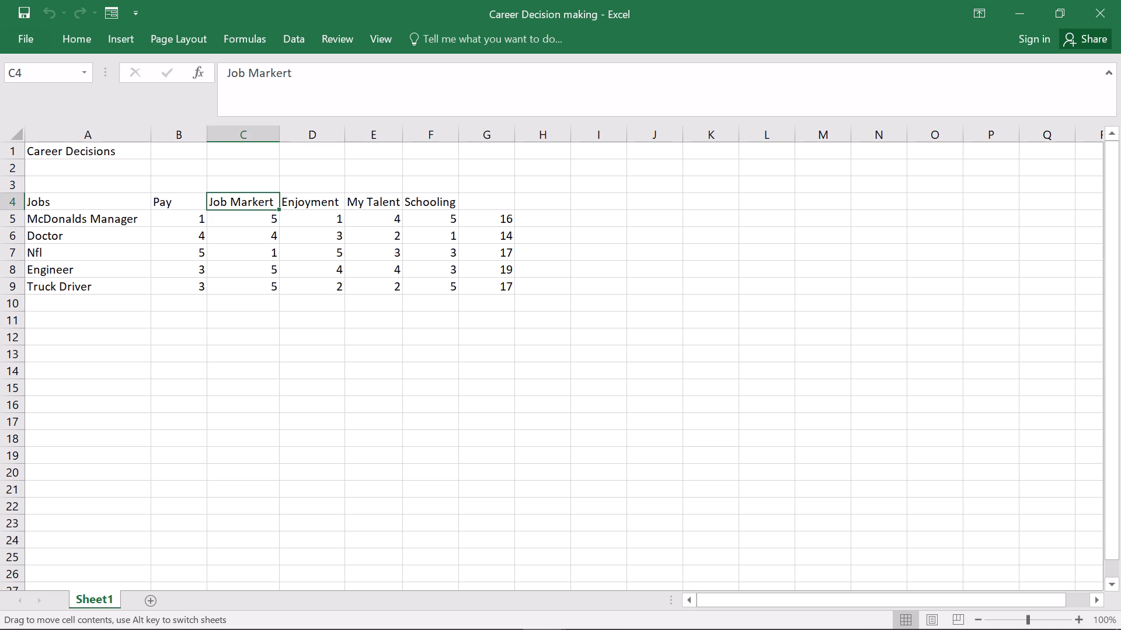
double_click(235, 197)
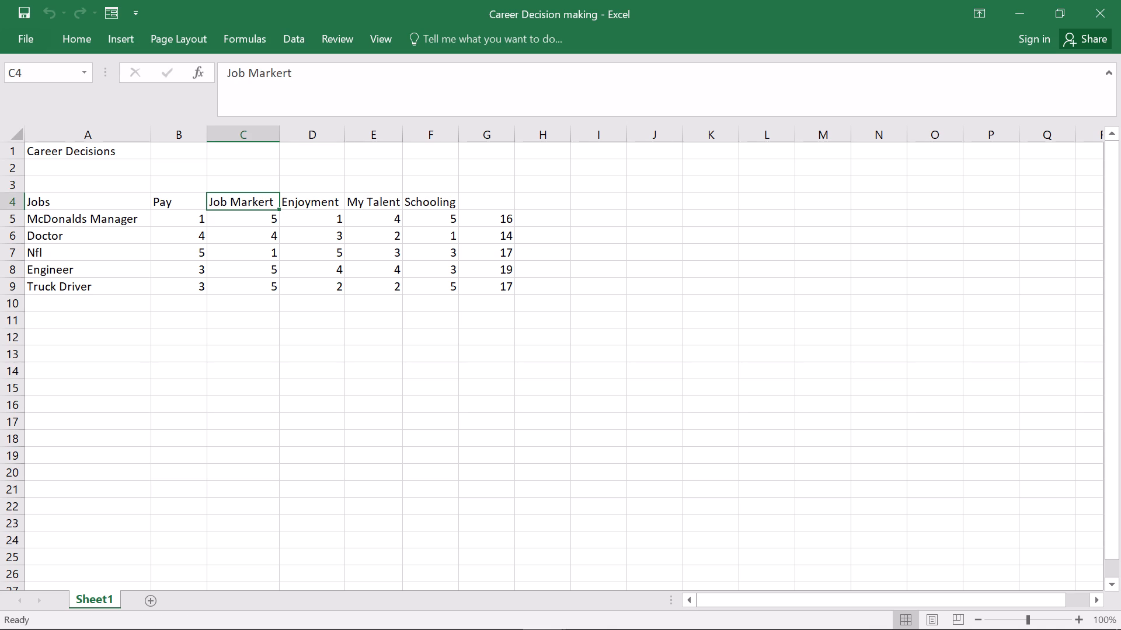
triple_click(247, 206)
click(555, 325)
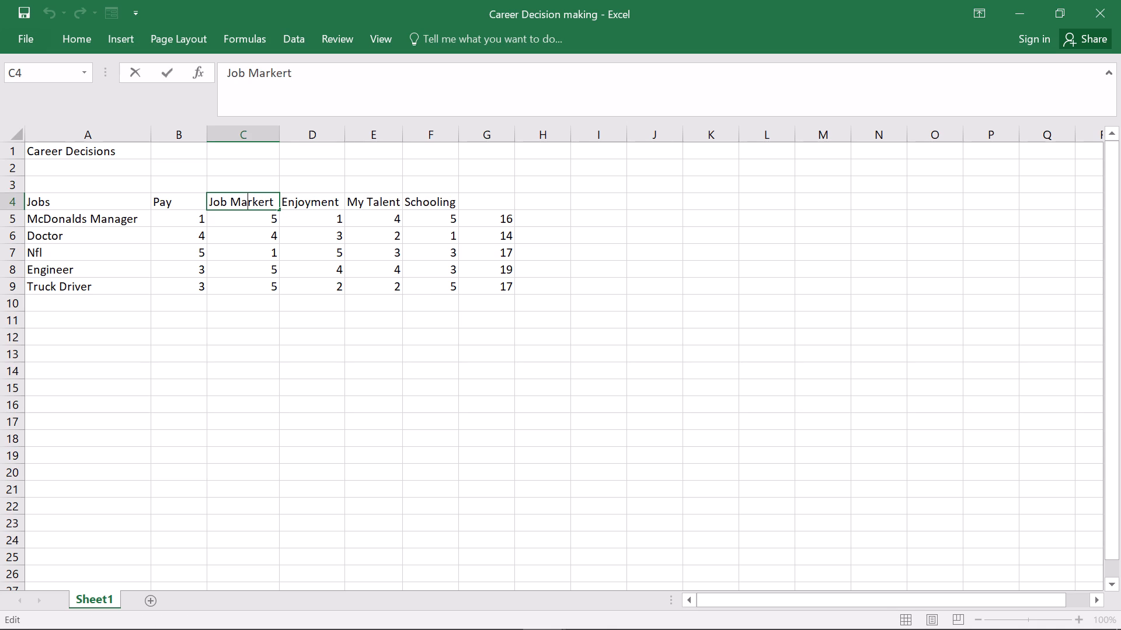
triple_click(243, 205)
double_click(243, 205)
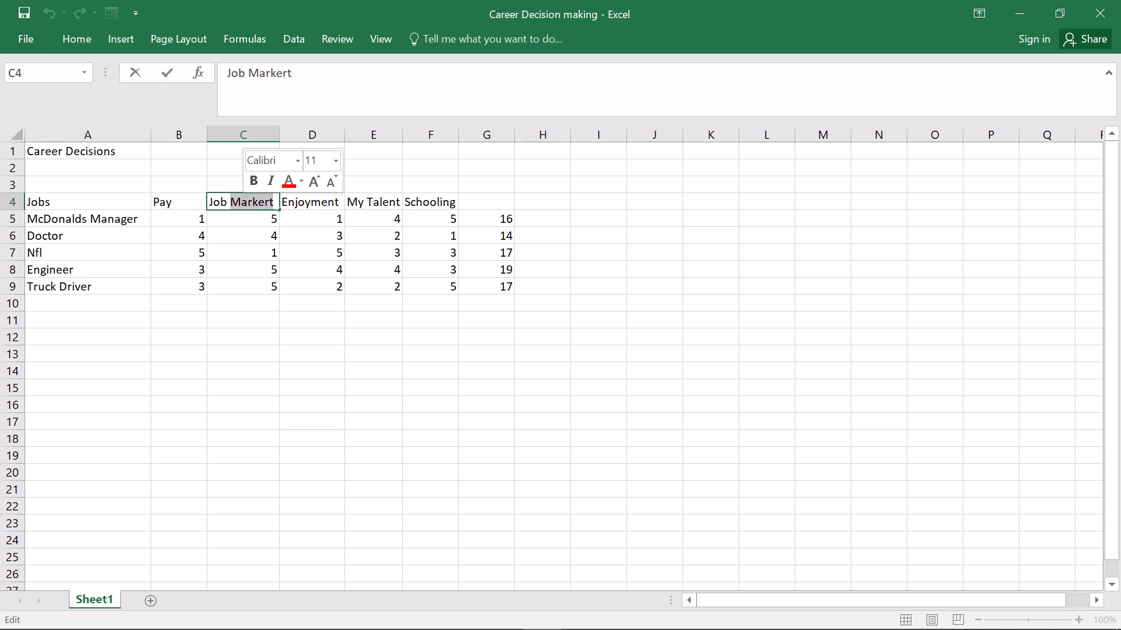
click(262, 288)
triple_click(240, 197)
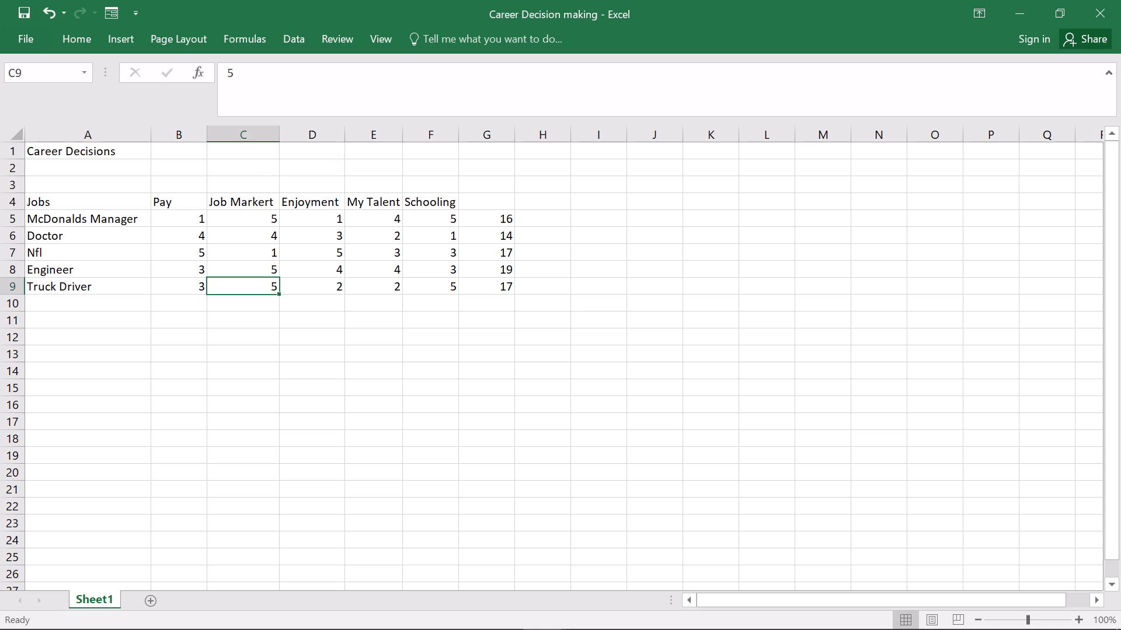
Insert a blank column before each of the Job Markert, Enjoyment, My Talent and Schooling columns.
click(240, 135)
right_click(240, 135)
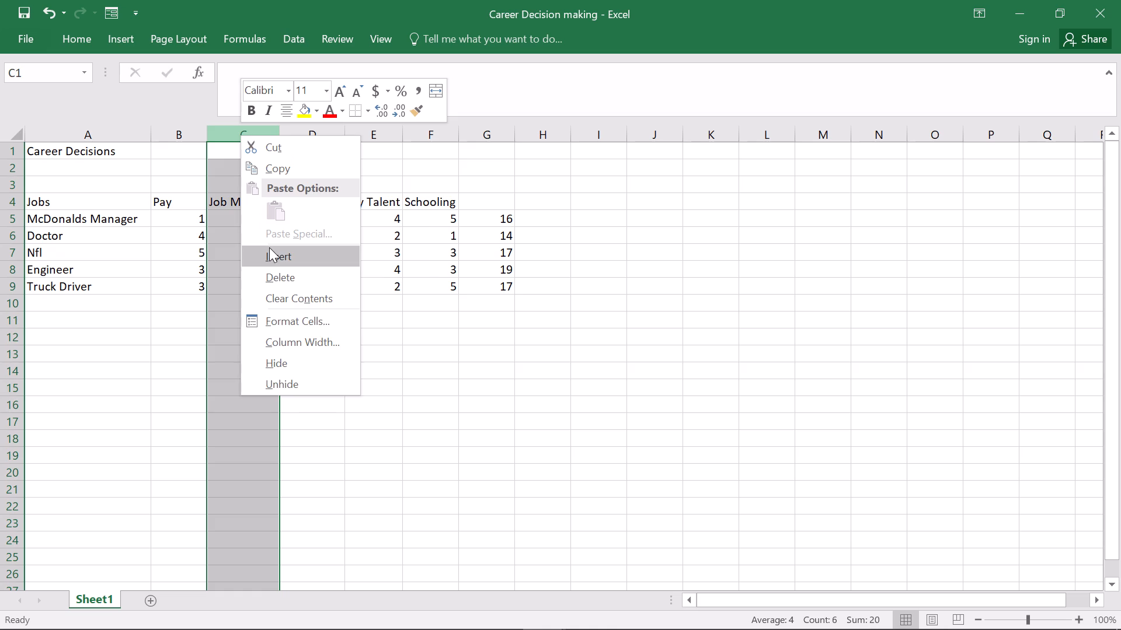
click(269, 247)
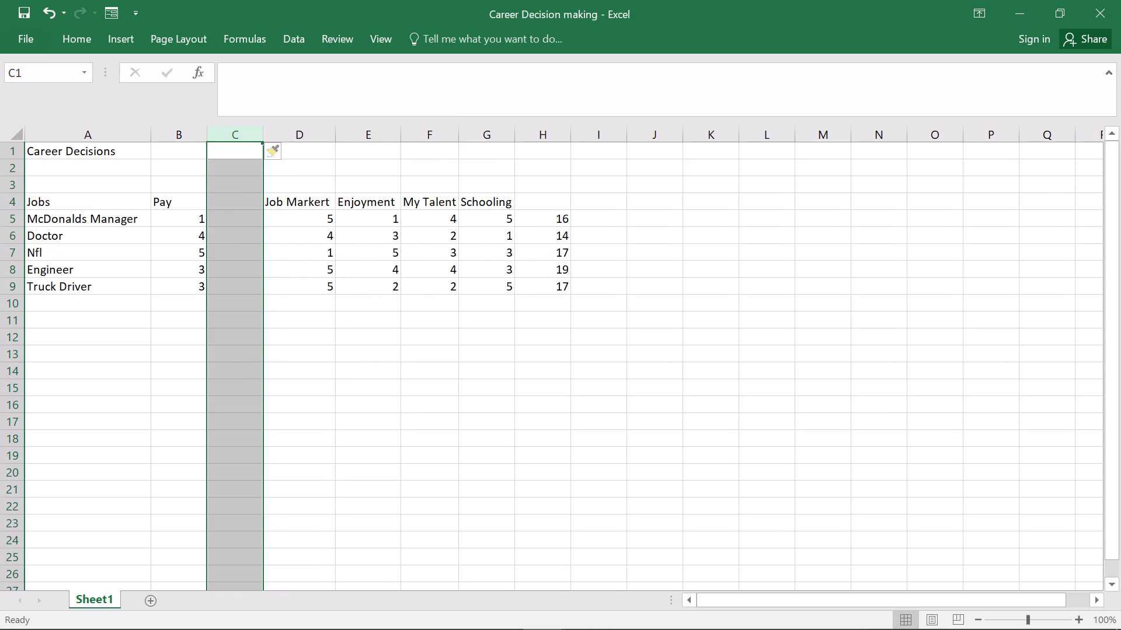
click(365, 134)
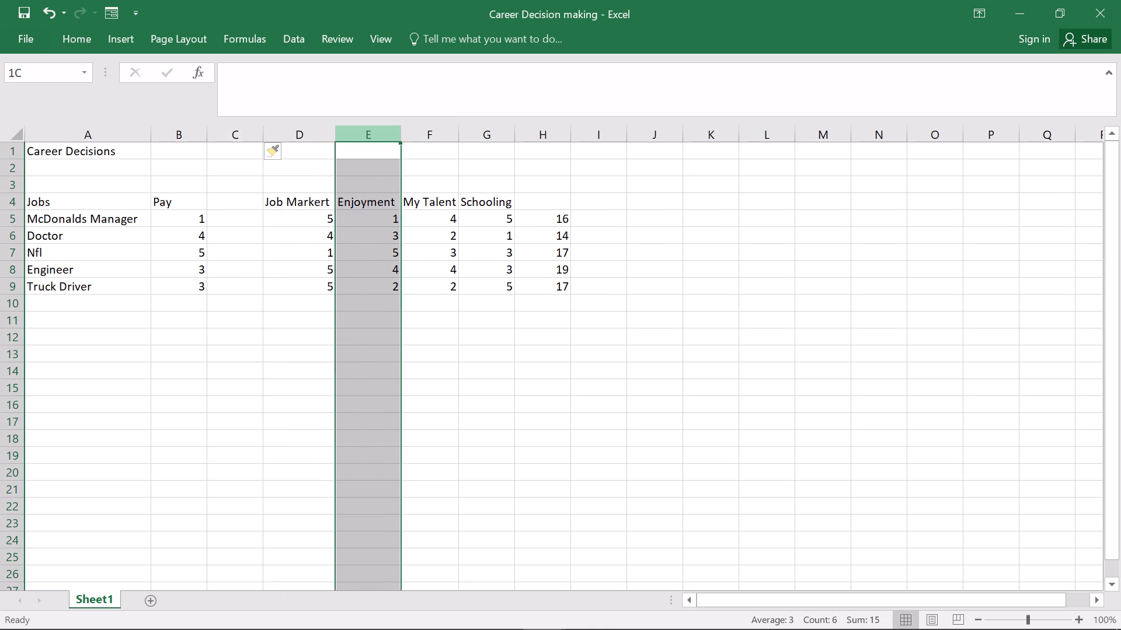
right_click(371, 207)
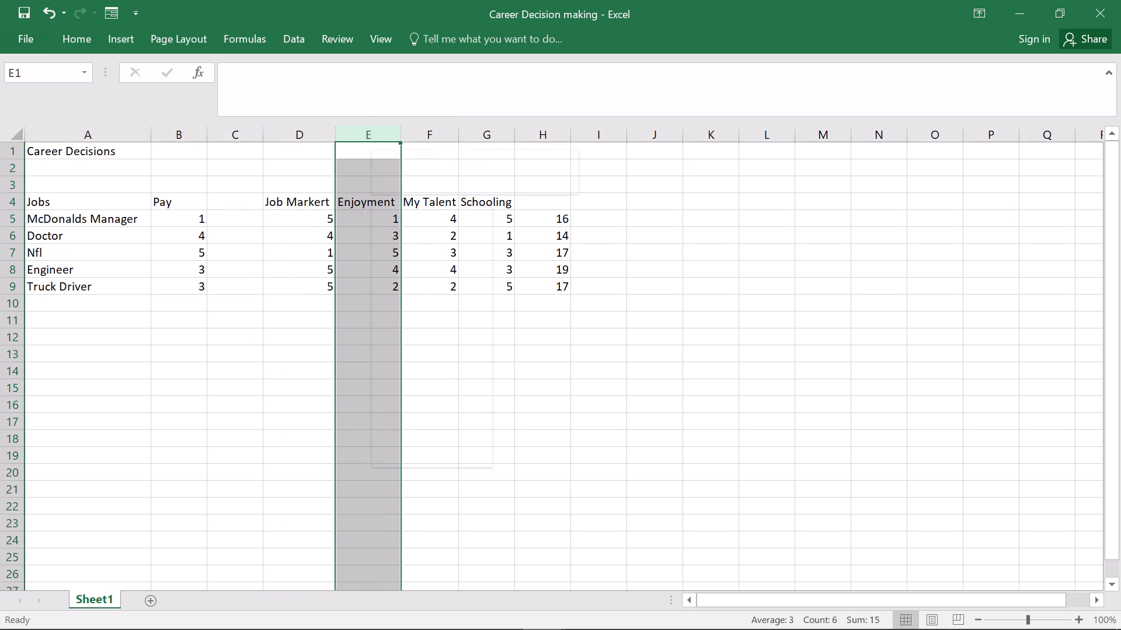
click(420, 328)
click(502, 141)
right_click(502, 141)
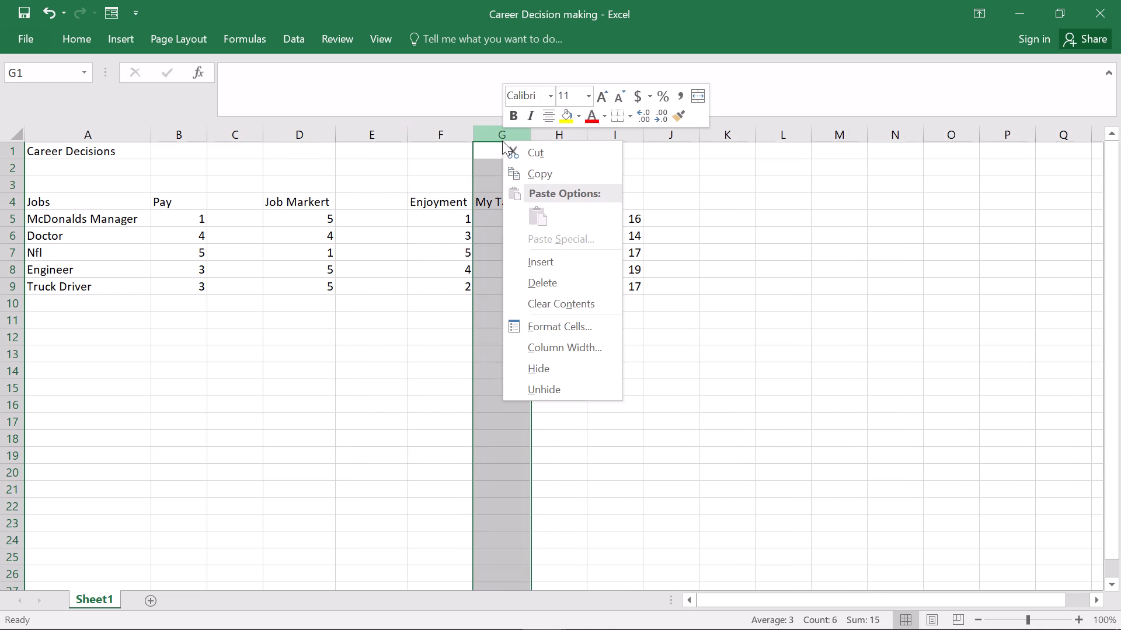
click(550, 256)
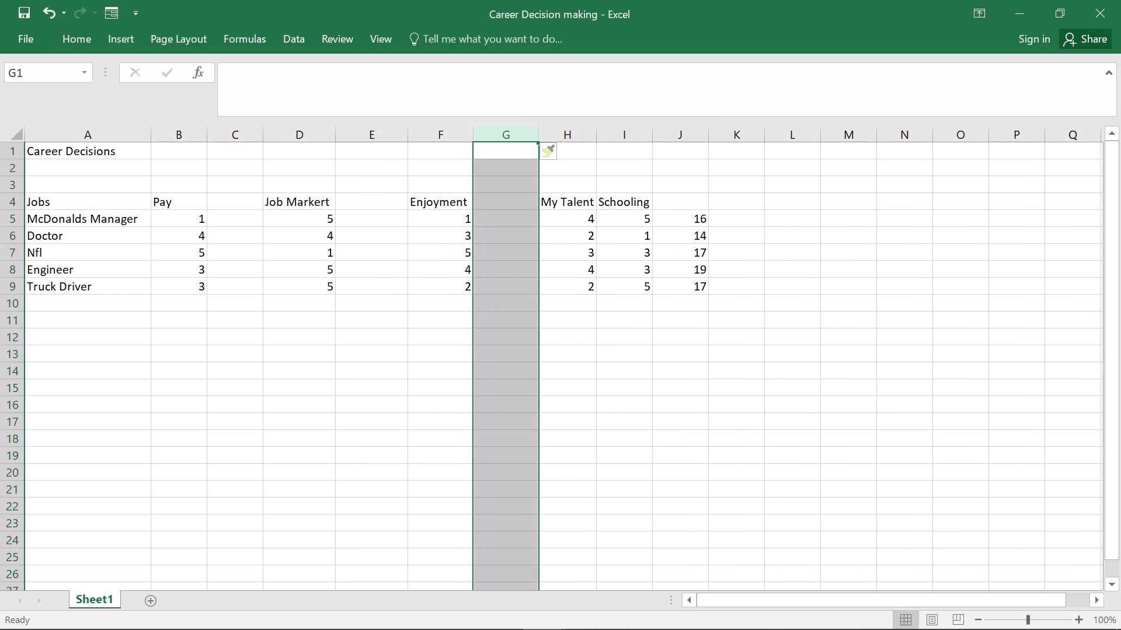
click(620, 138)
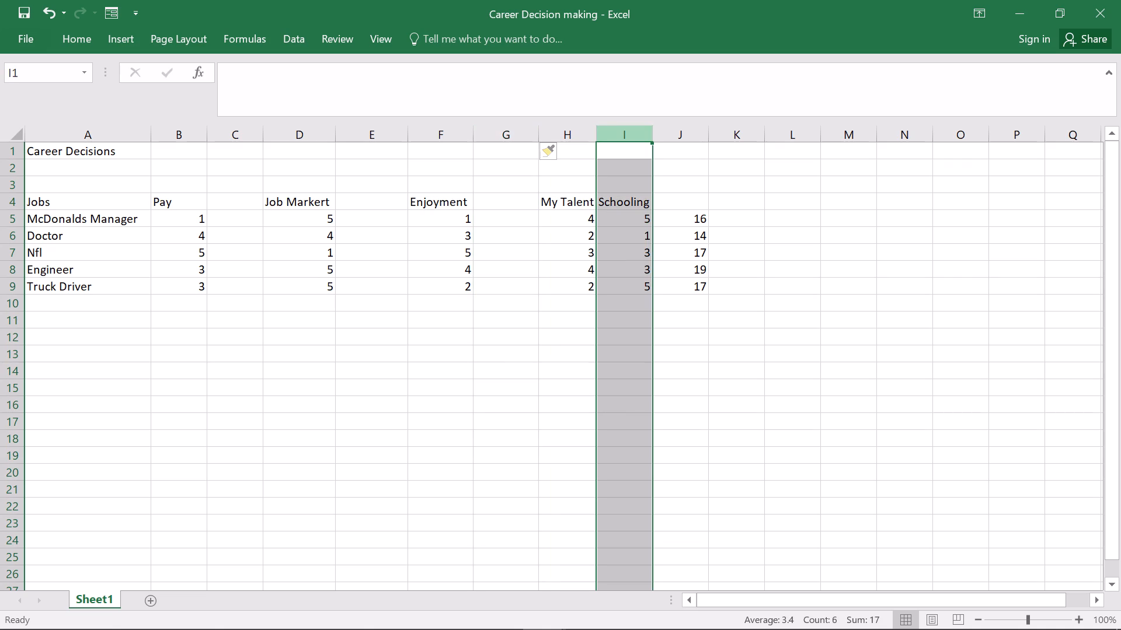
right_click(620, 138)
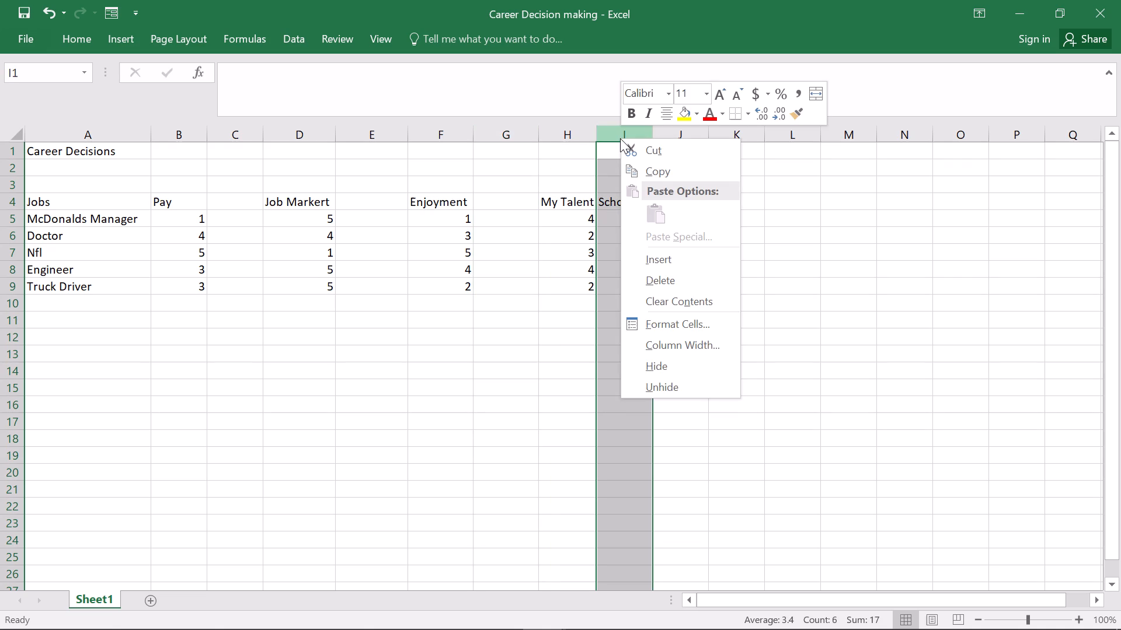
click(655, 249)
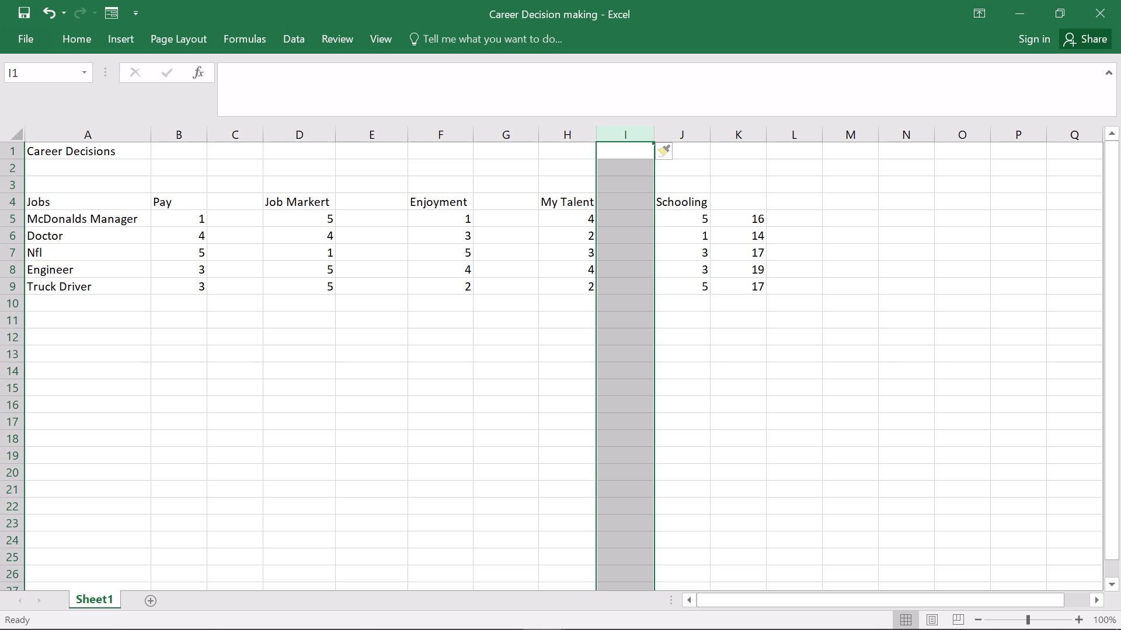
Insert a blank column between the Schooling column and the totals column.
click(751, 135)
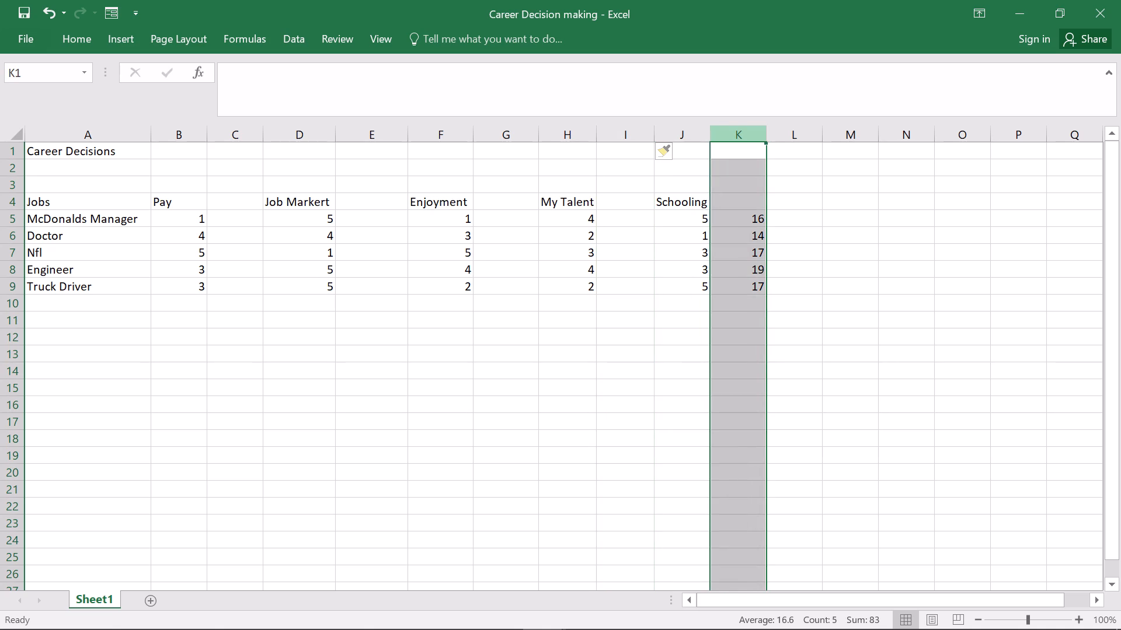
right_click(733, 185)
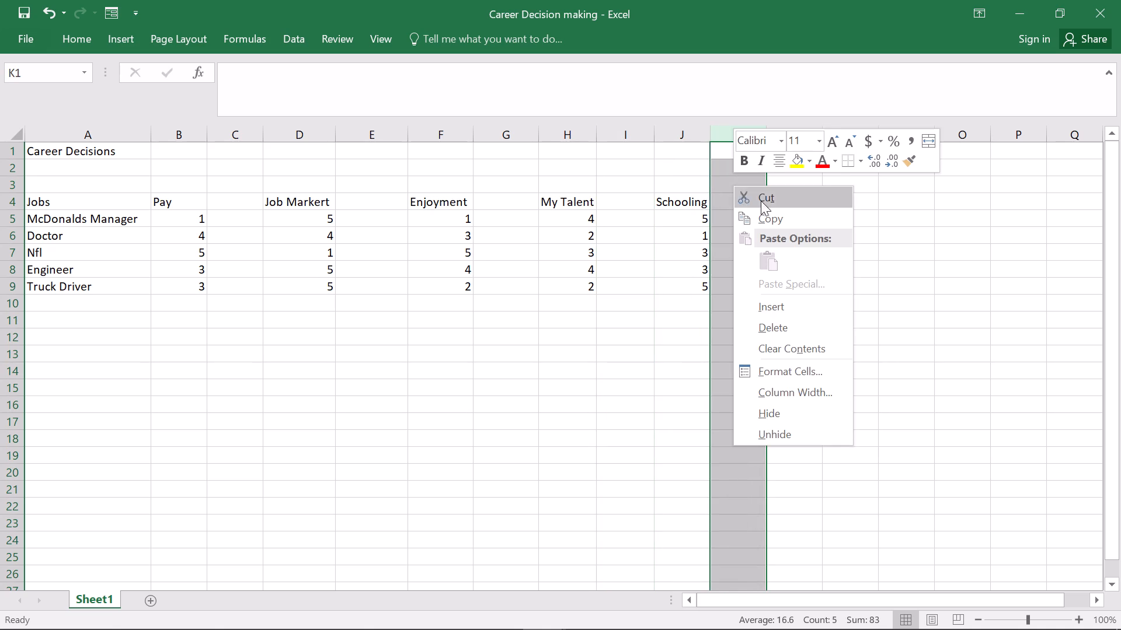
click(767, 305)
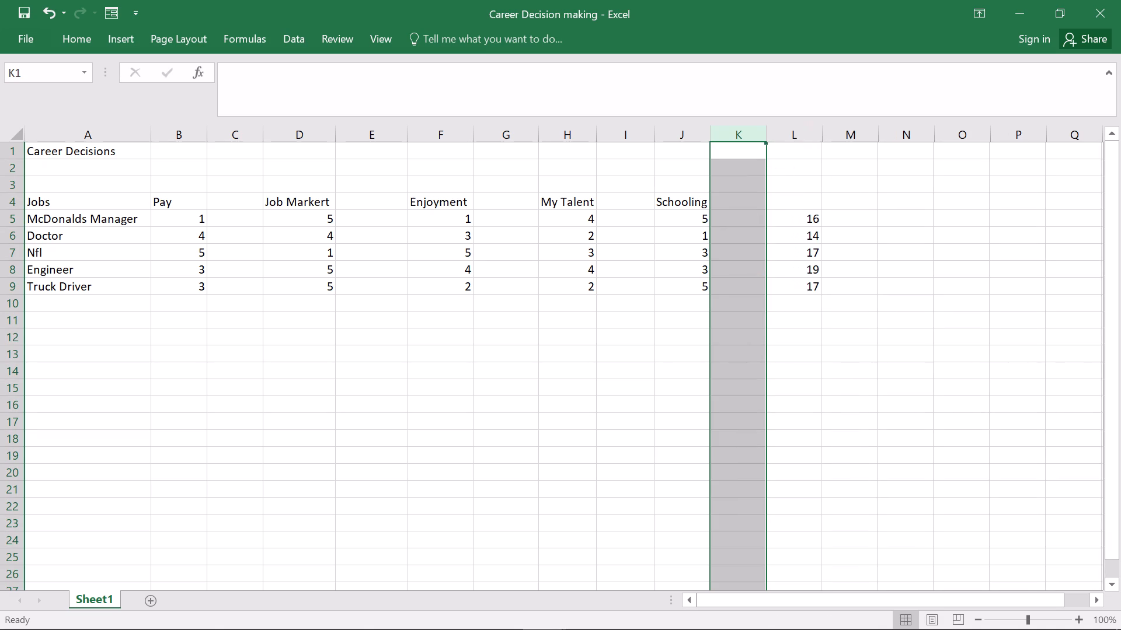
Enter weights in row 4 beside the headings: 5 for Job Markert, 4 for Enjoyment, 3 for My Talent and 1 for Schooling.
click(231, 204)
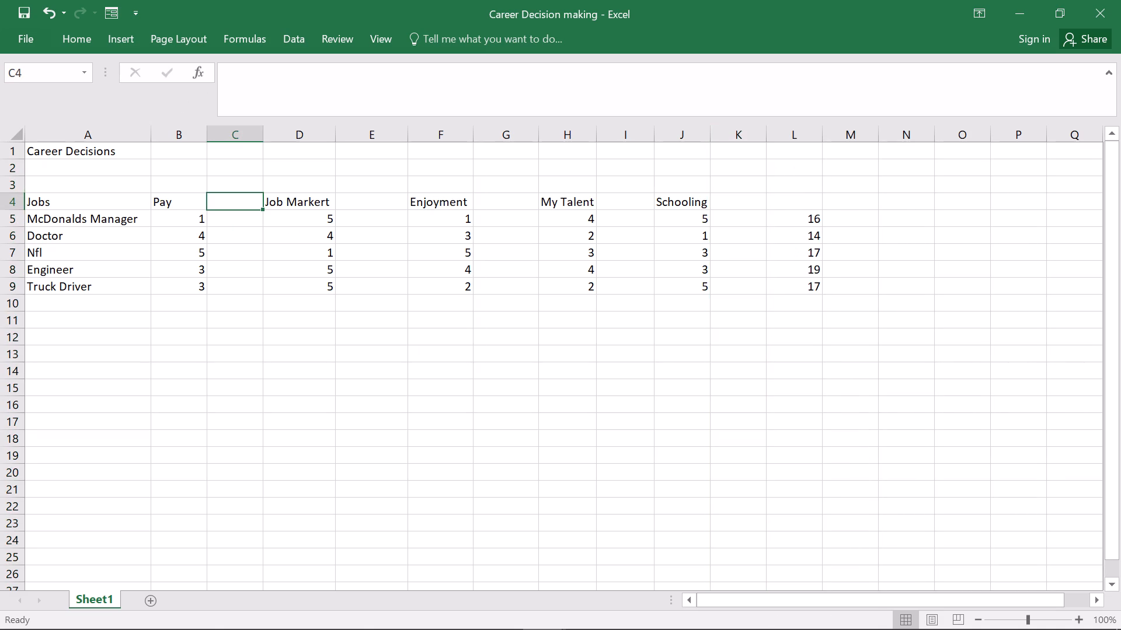
click(394, 206)
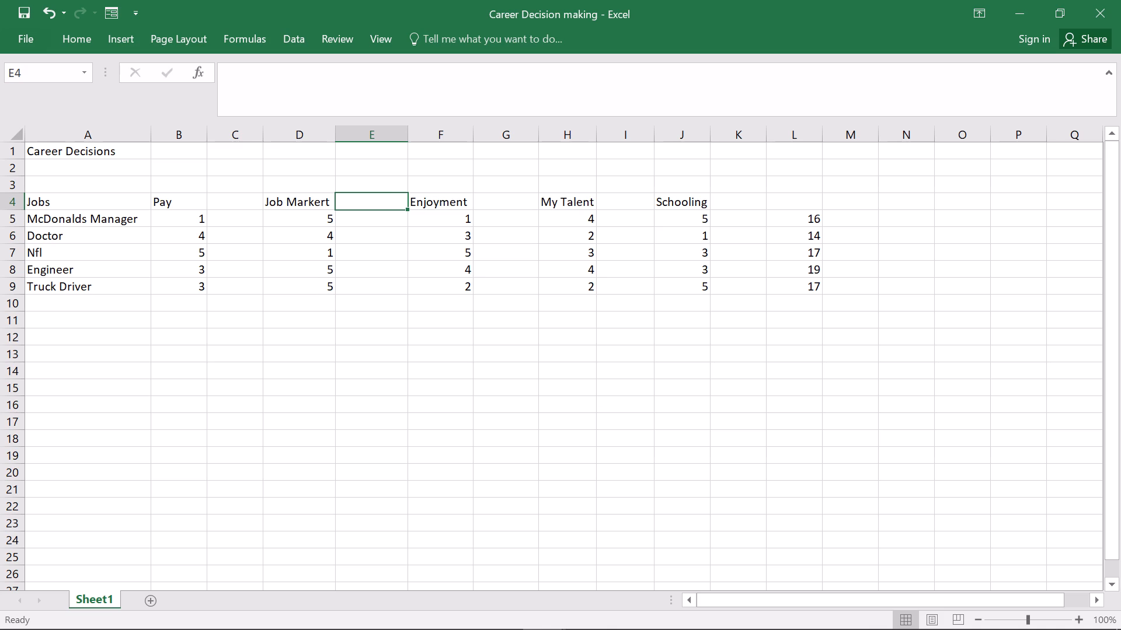
key(5)
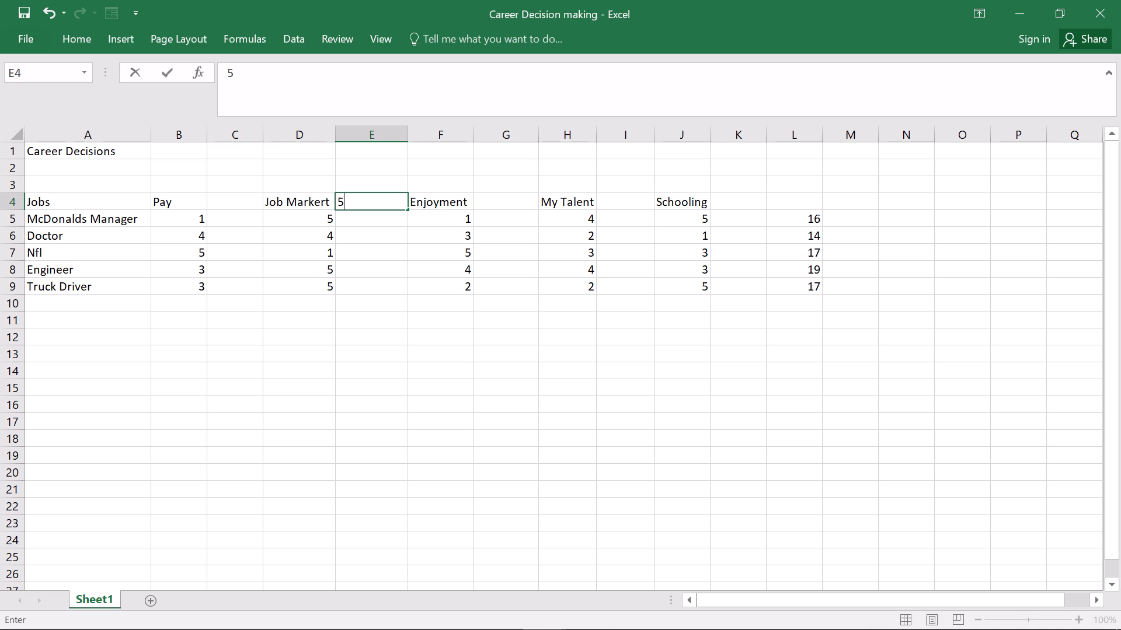
key(Return)
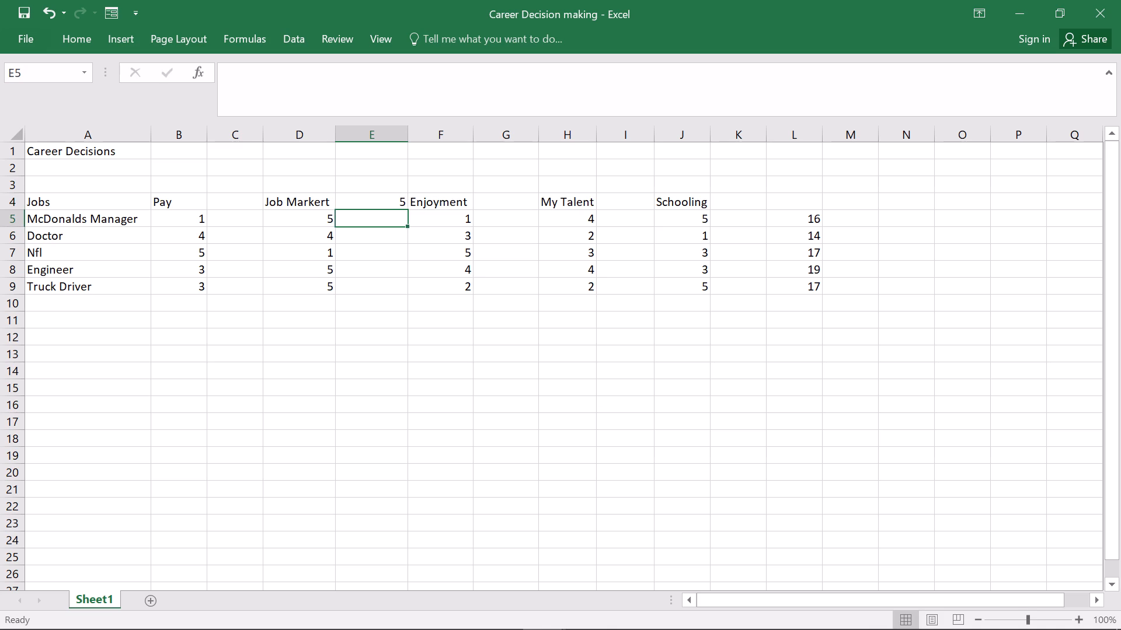
click(535, 205)
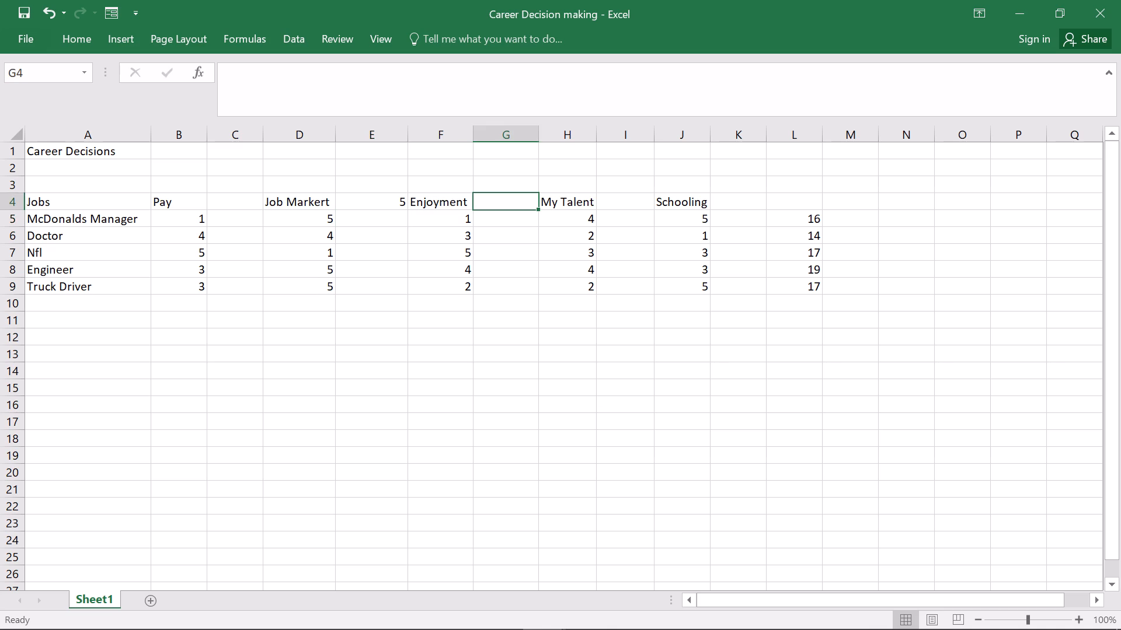
key(5)
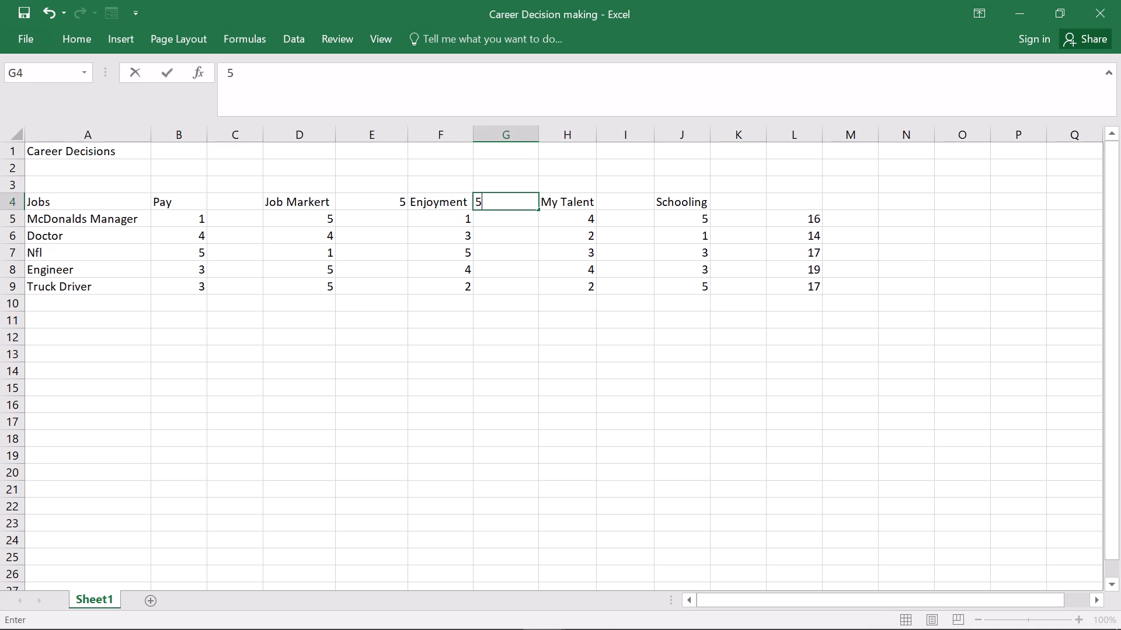
key(BackSpace)
key(4)
click(636, 203)
key(3)
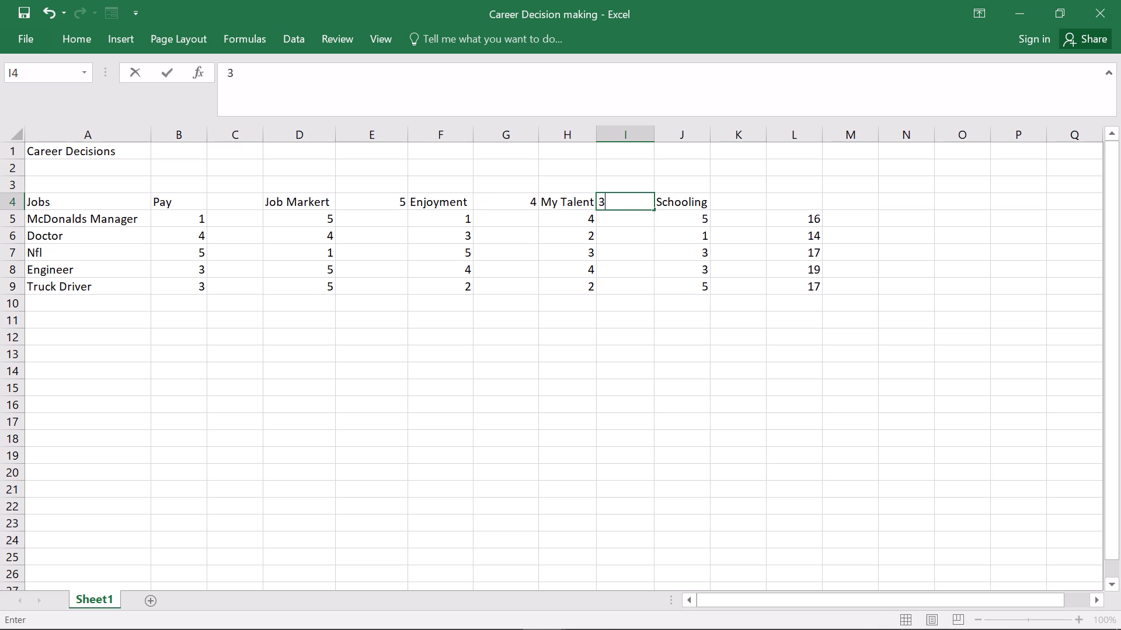
key(Return)
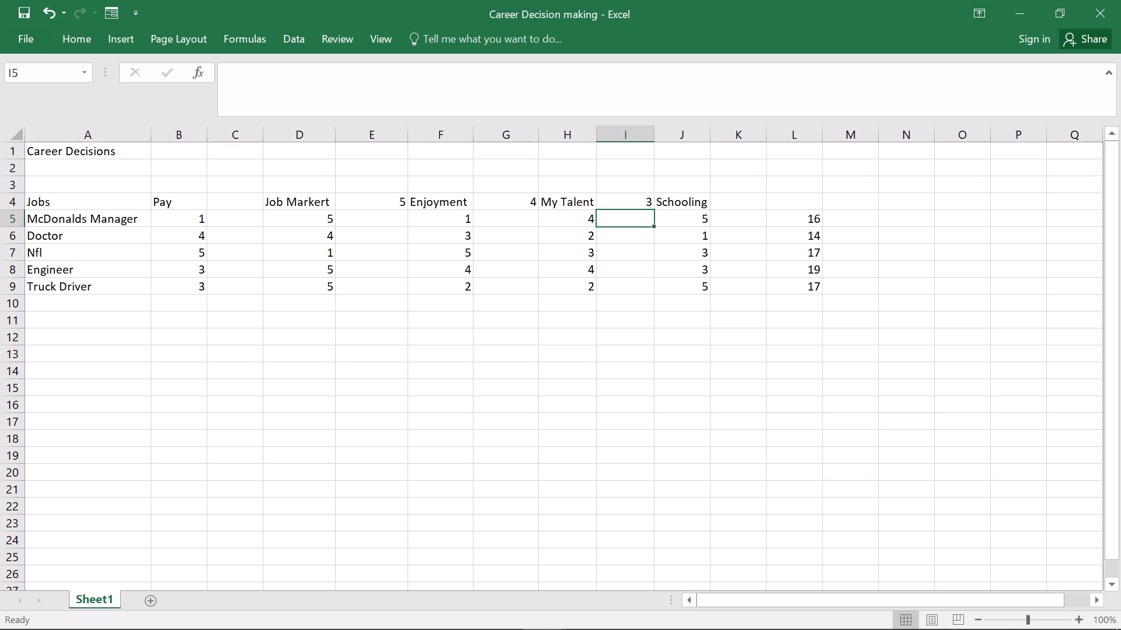
click(748, 208)
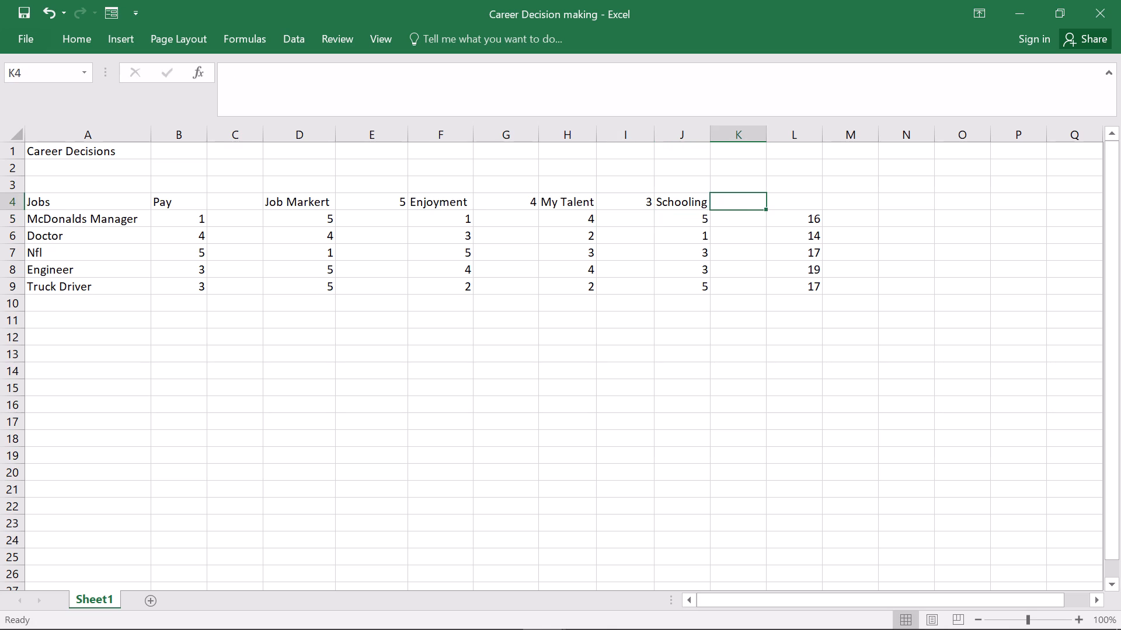
key(1)
key(Return)
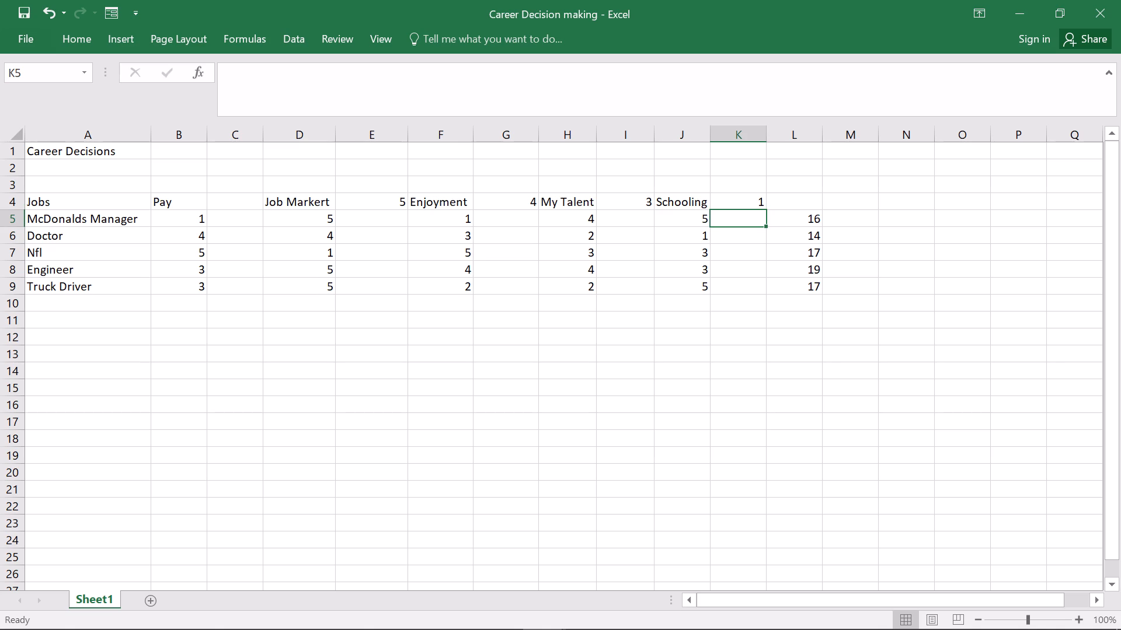
Enter a weight of 3 beside the Pay heading in cell C4.
click(257, 195)
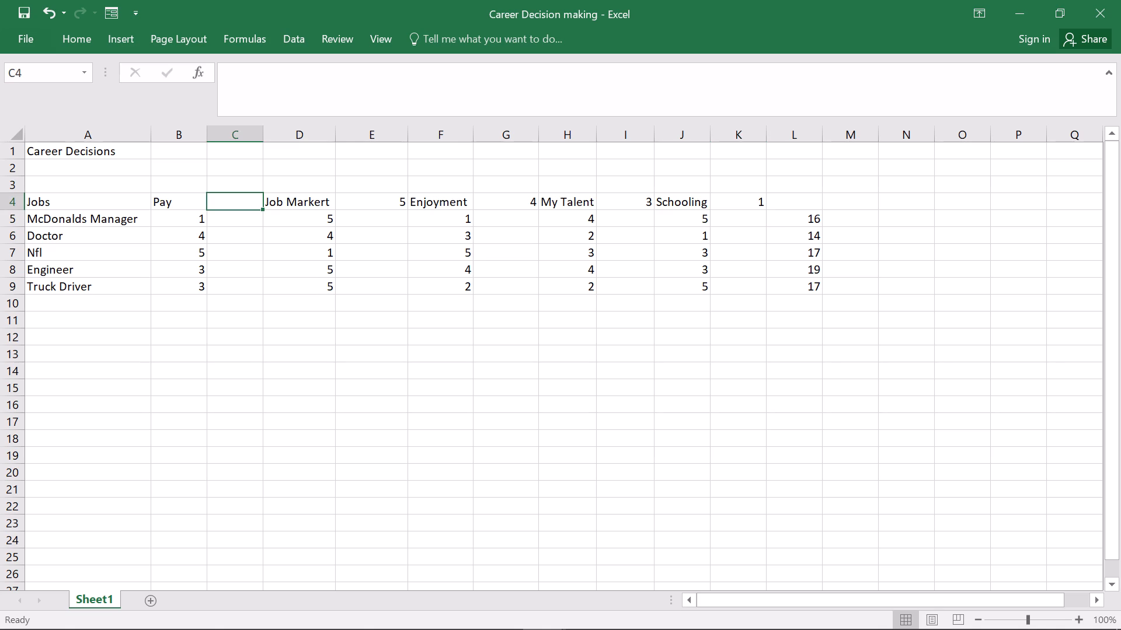
key(3)
key(Return)
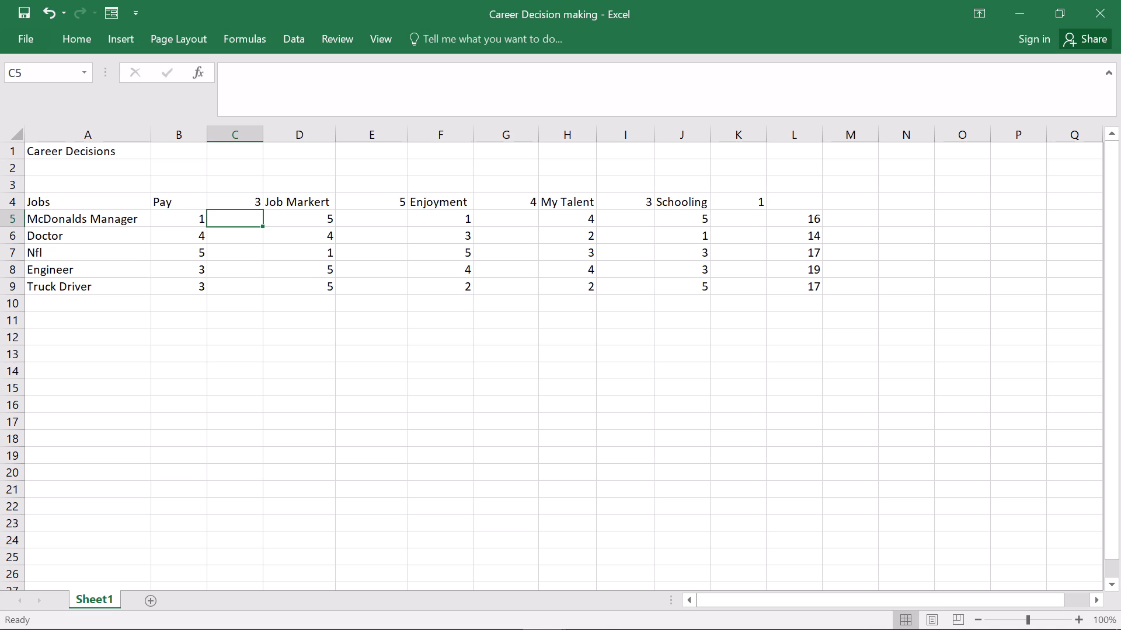
Enter the formula =C$4*B5 in C5 to multiply the McDonalds Manager pay rating by the row-locked Pay weight.
triple_click(222, 222)
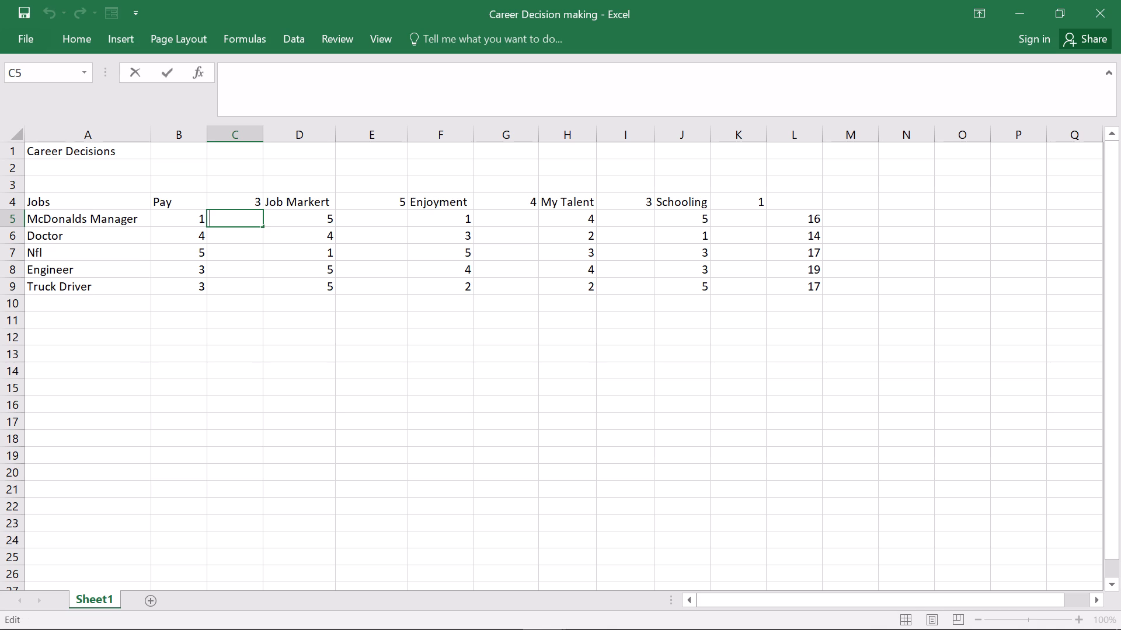
key(equal)
click(235, 202)
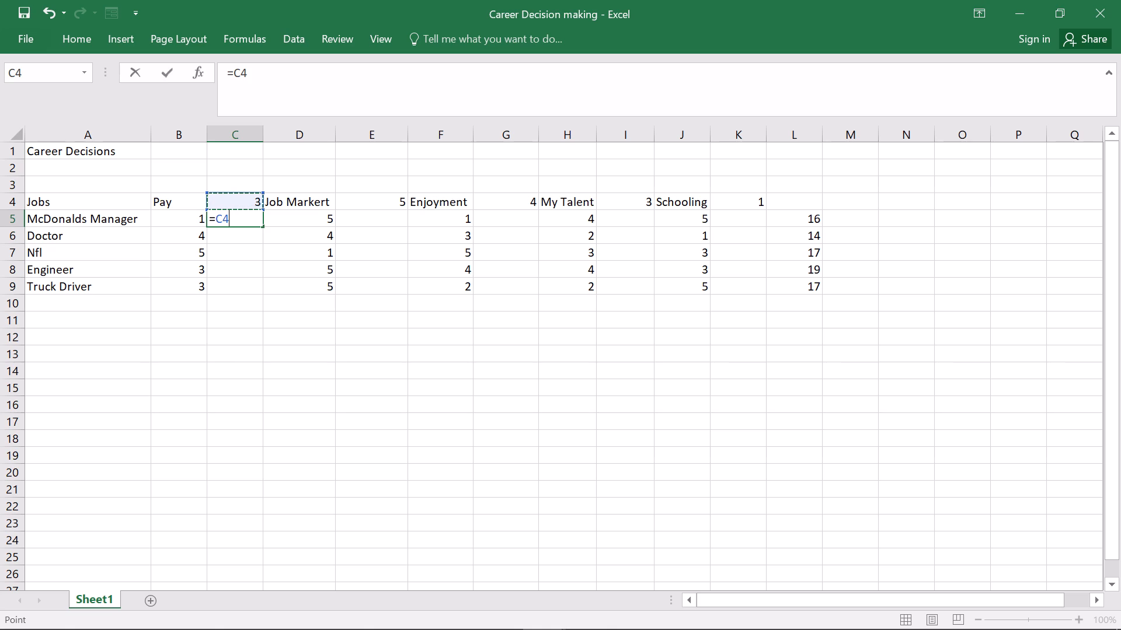
key(shift+asterisk)
double_click(180, 219)
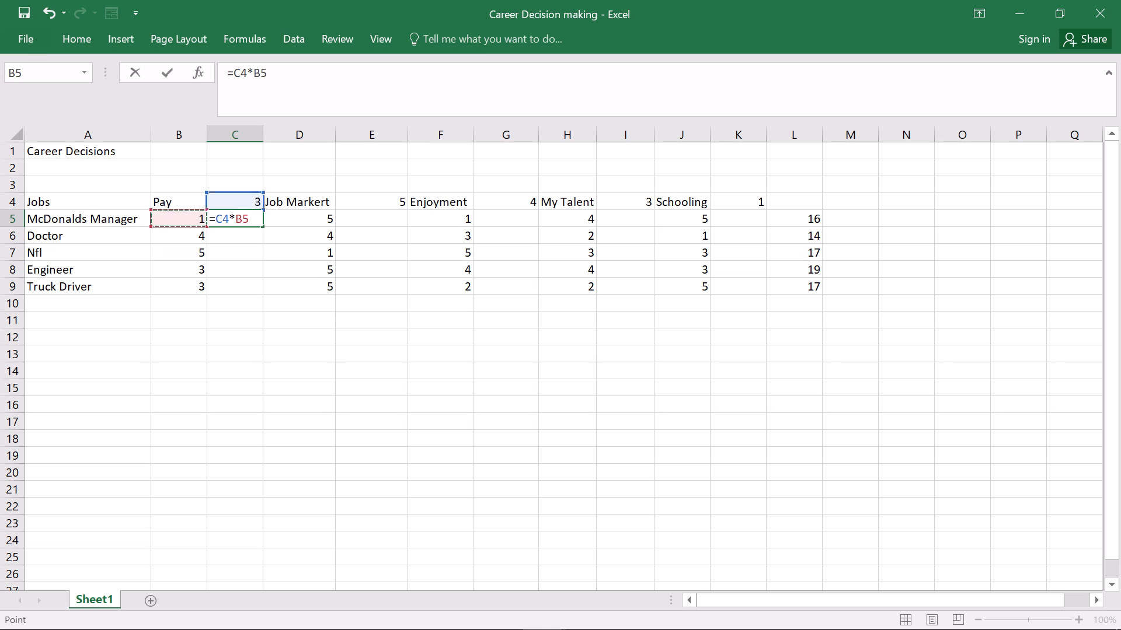
click(239, 68)
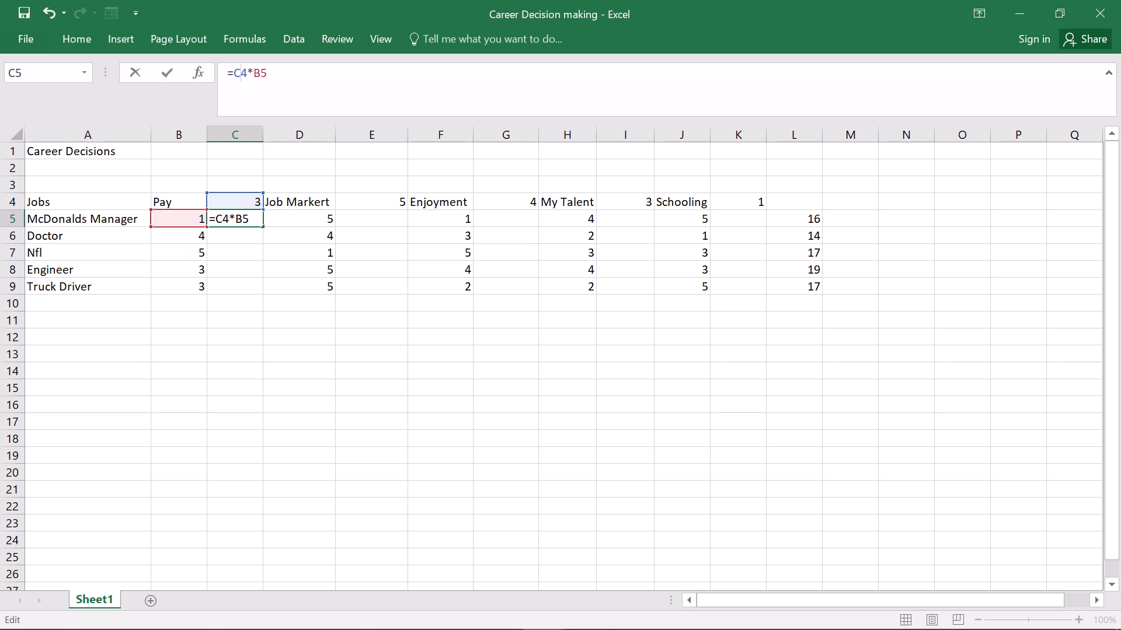
key(shift+dollar)
key(Return)
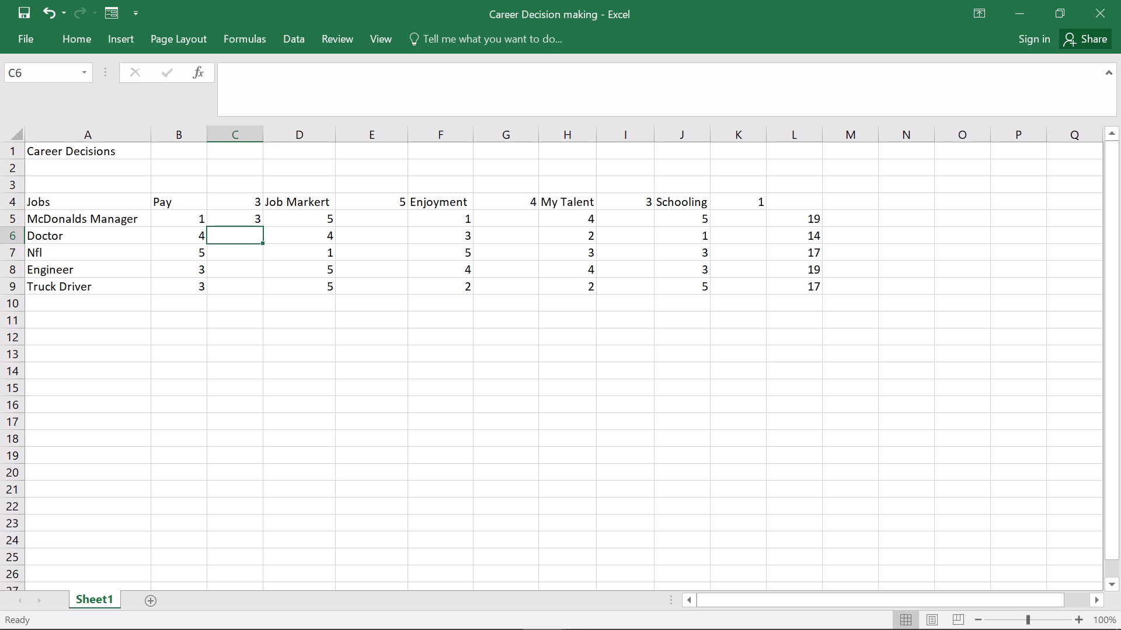
Fill the weighted Pay formula from C5 down through C9 and check the copied formula in C7.
click(259, 217)
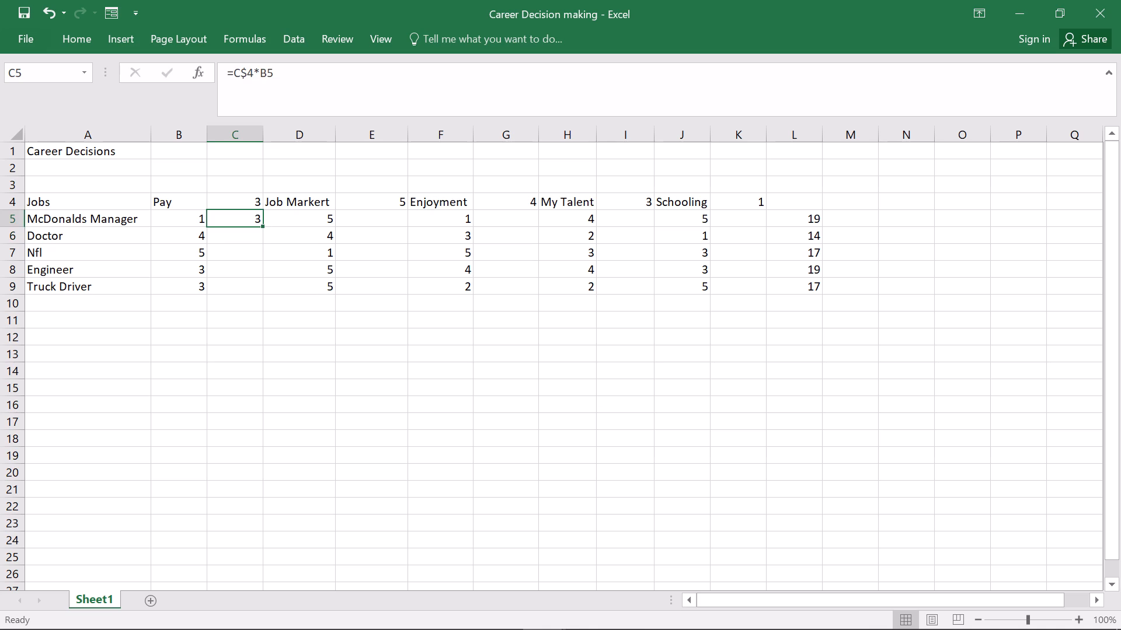
drag(259, 227, 263, 274)
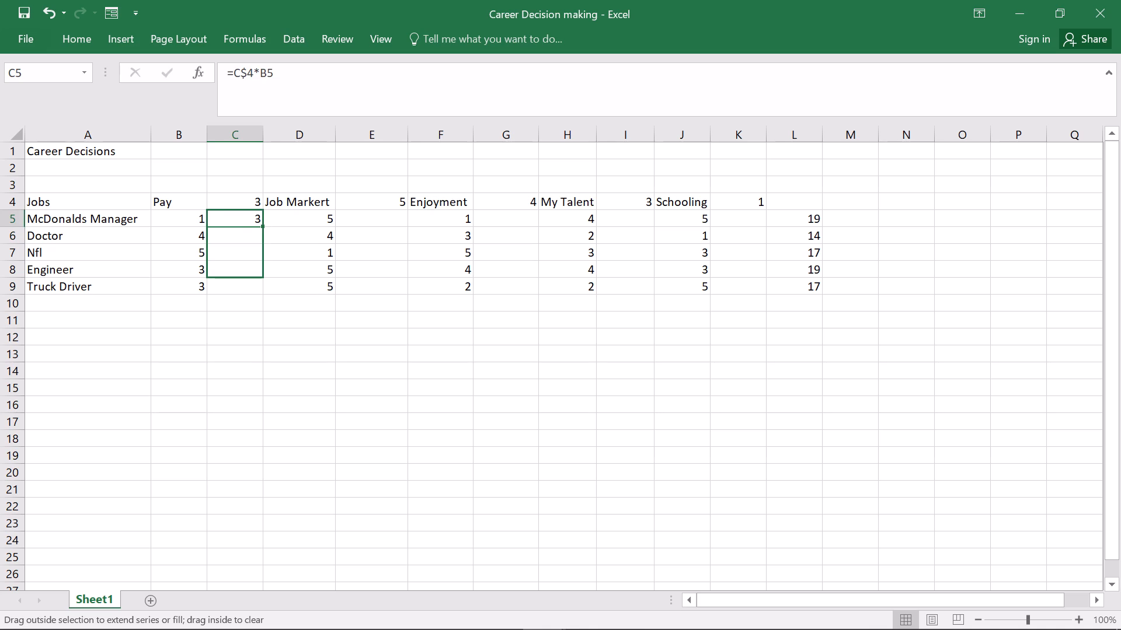
drag(263, 274, 260, 289)
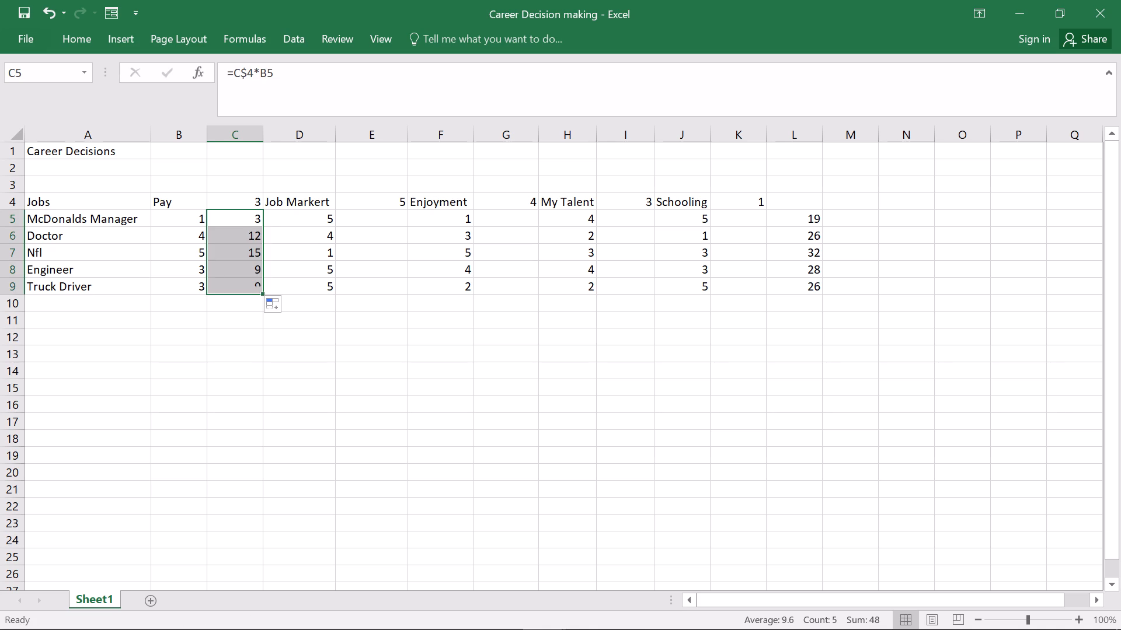
click(254, 256)
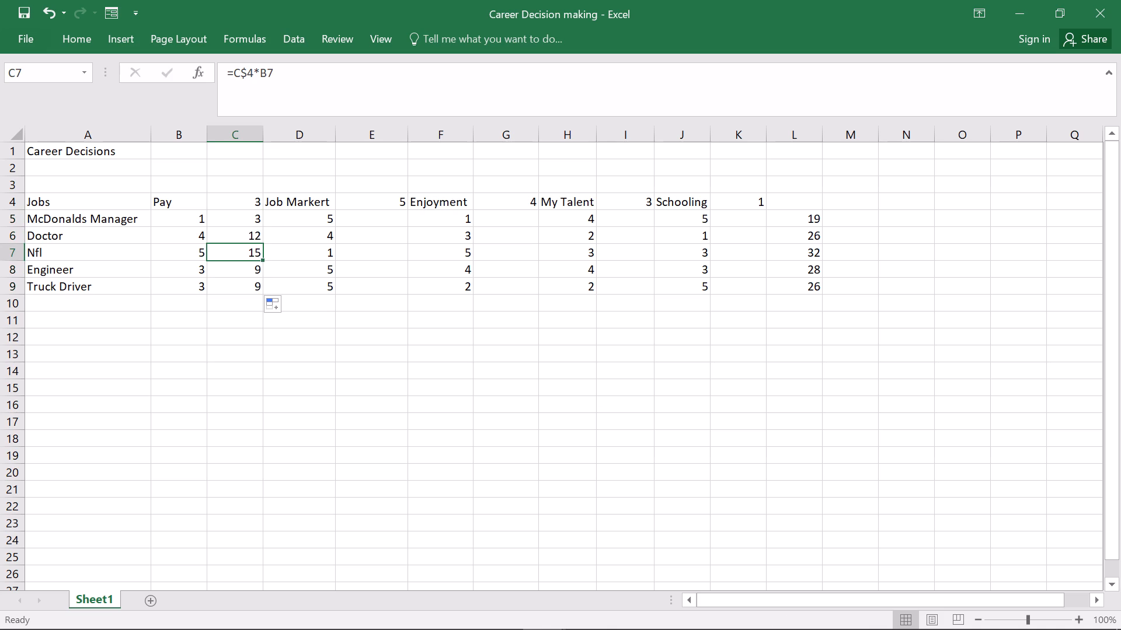
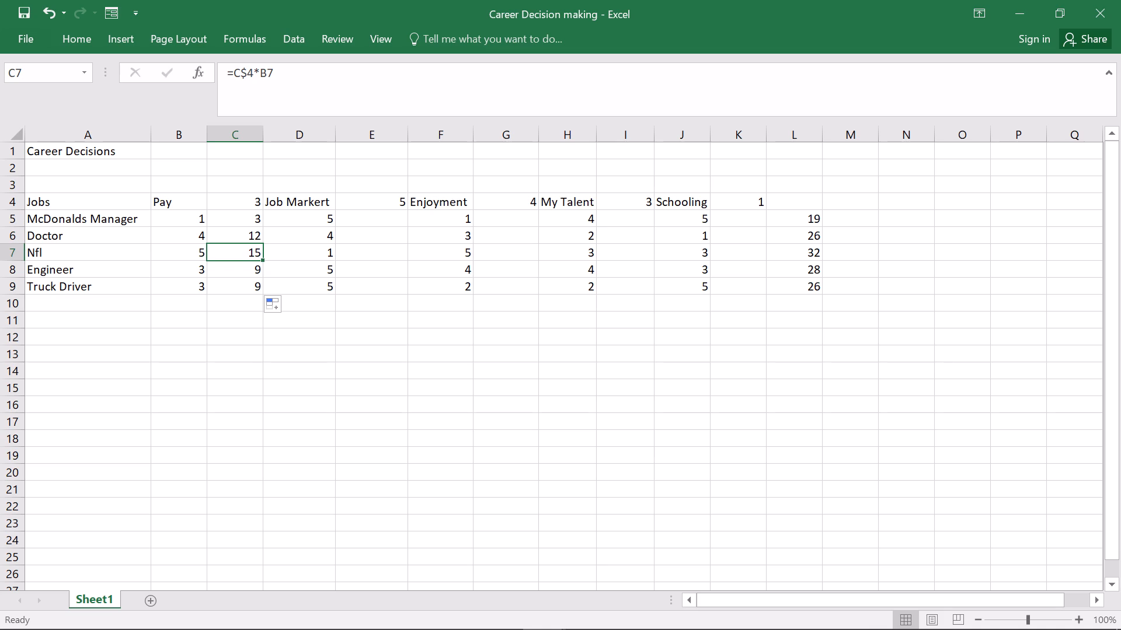
Copy the weighted Pay formulas in C5:C9 and paste them into the Job Markert weighted column starting at E5.
drag(246, 215, 245, 289)
right_click(242, 274)
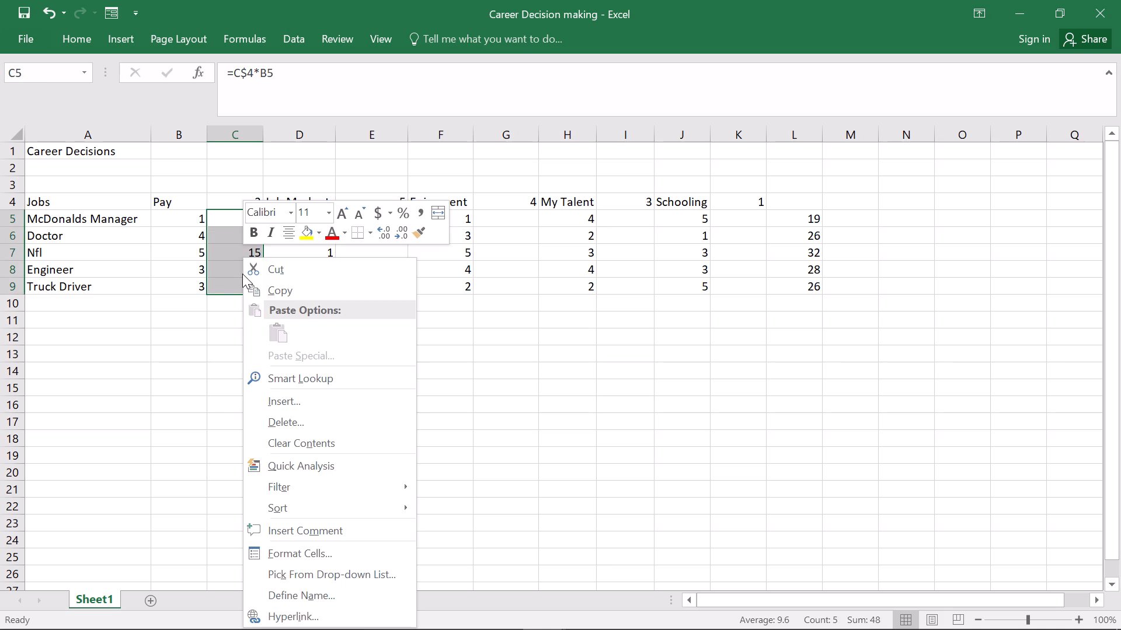
click(282, 286)
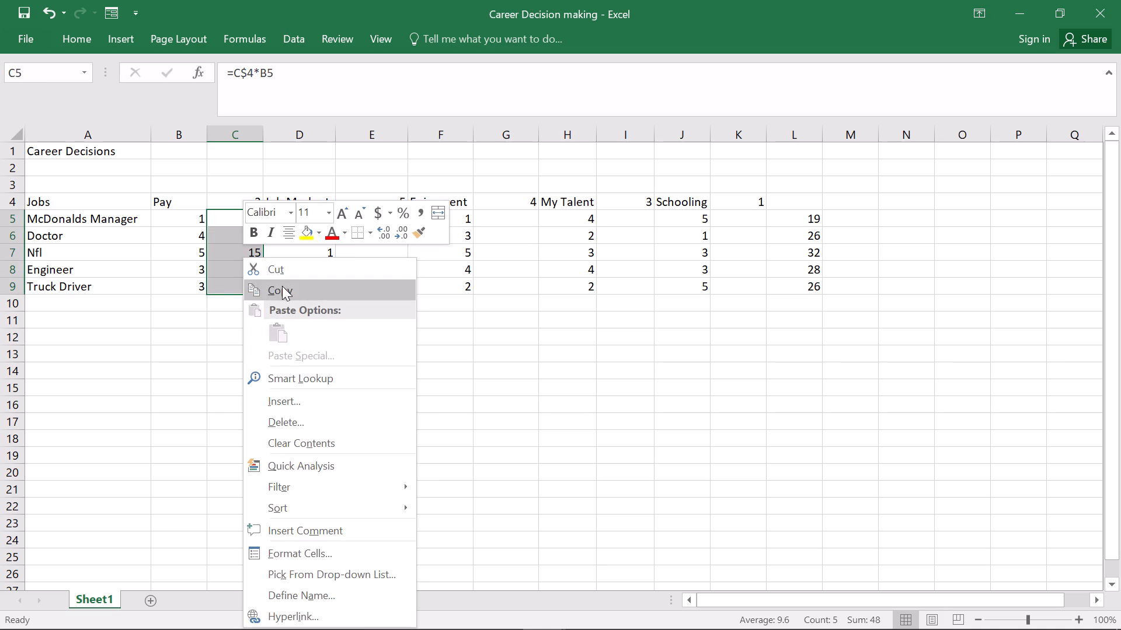
click(359, 223)
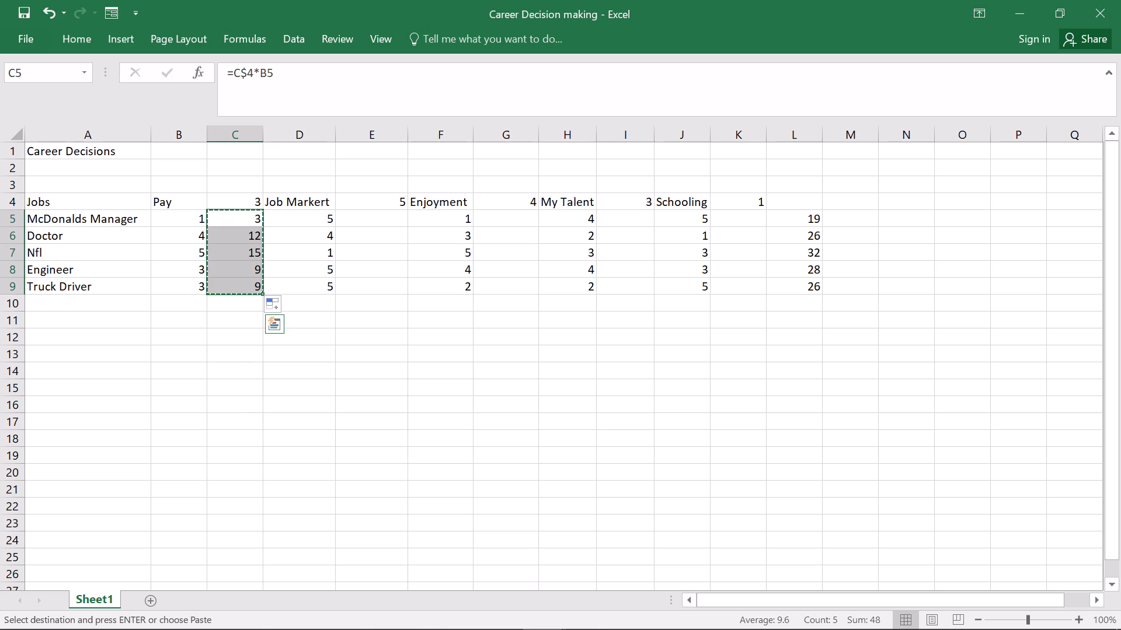
right_click(359, 223)
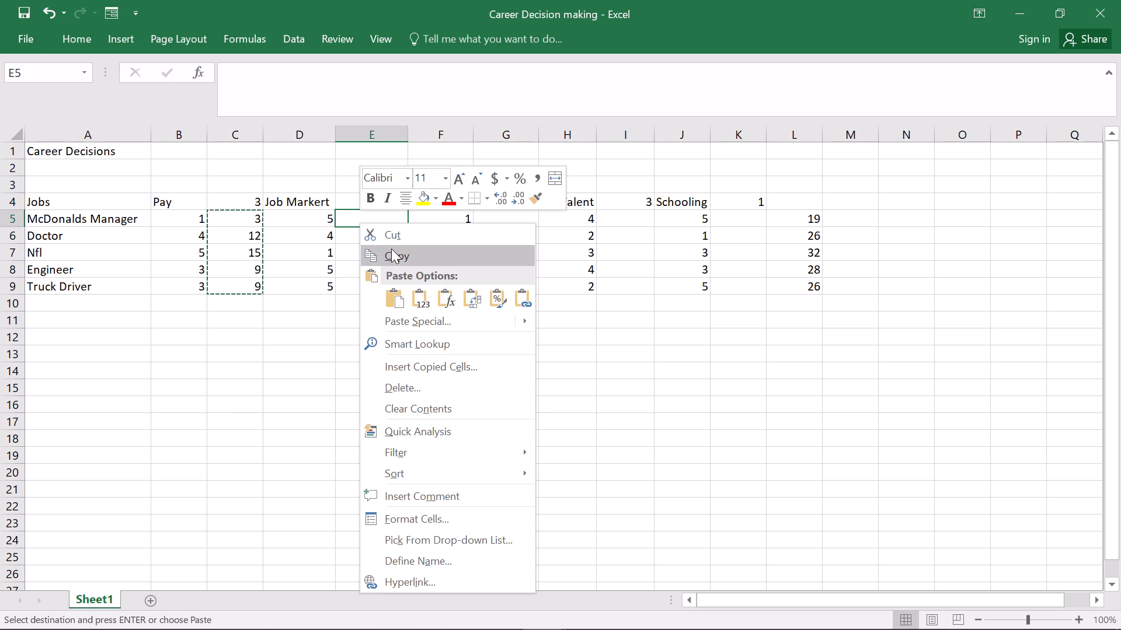
click(397, 289)
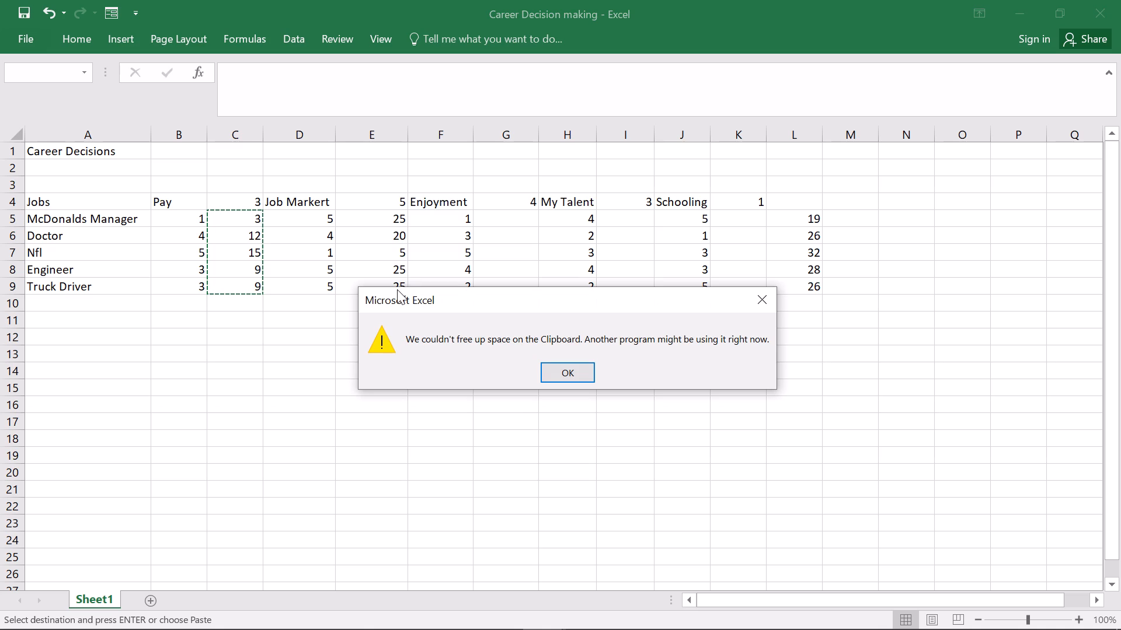
click(573, 380)
Paste the copied weighted formulas into the Enjoyment weighted column starting at G5.
click(510, 222)
click(510, 222)
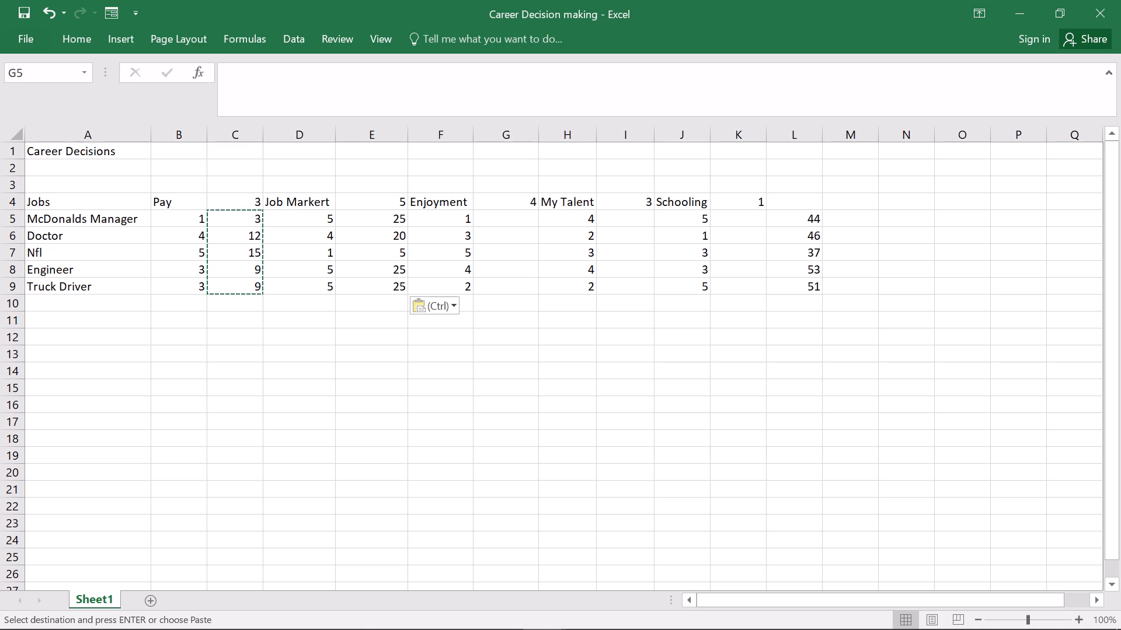
click(510, 222)
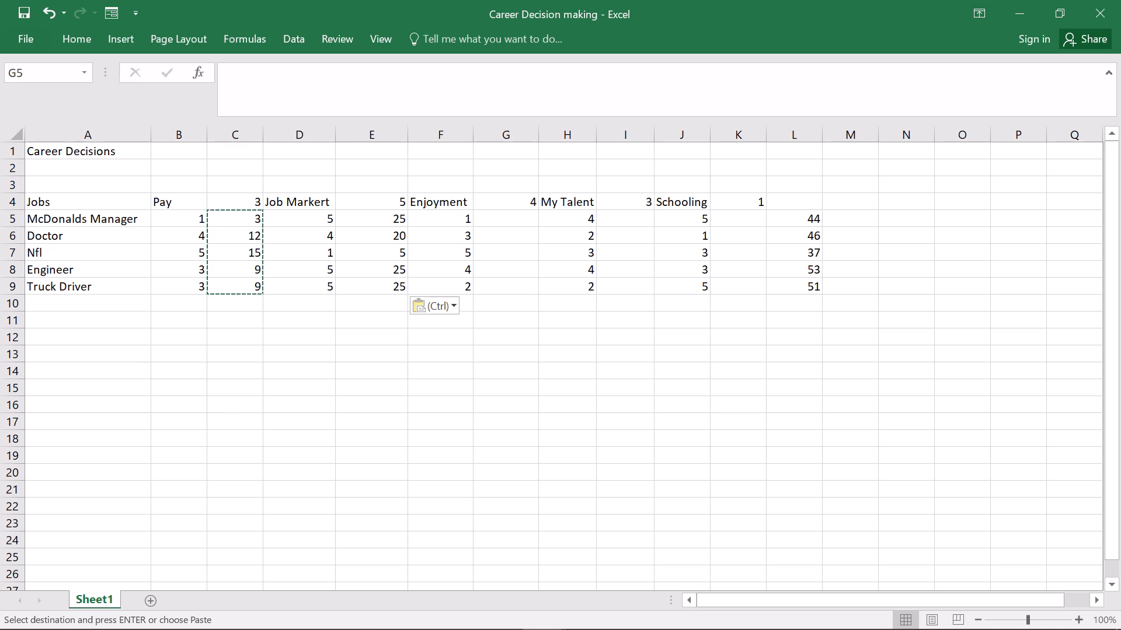
double_click(510, 222)
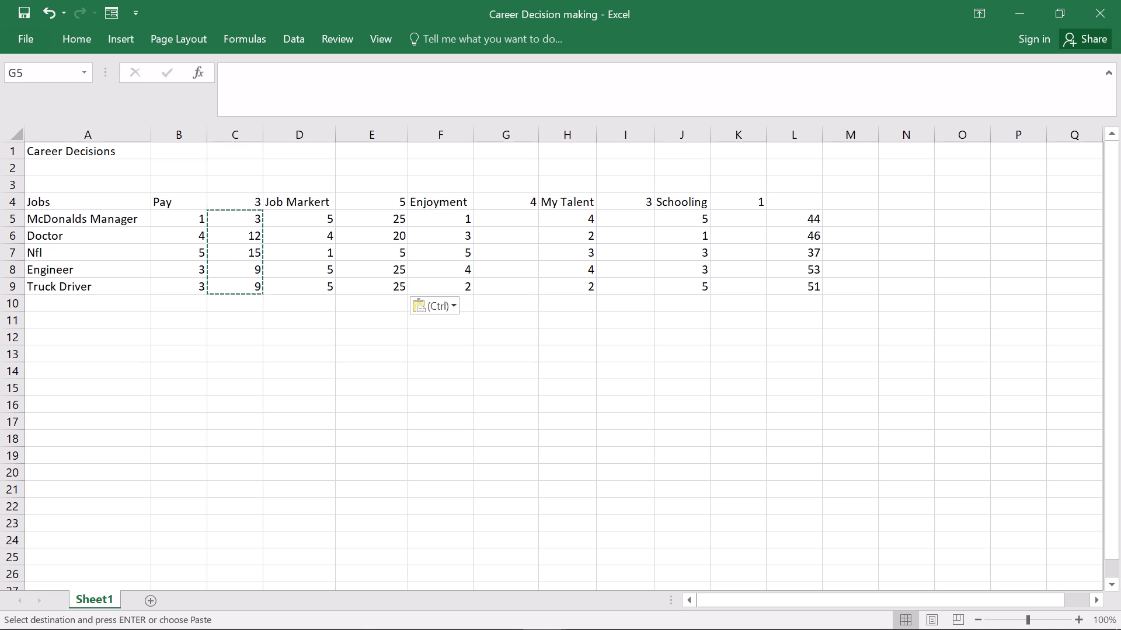
right_click(510, 222)
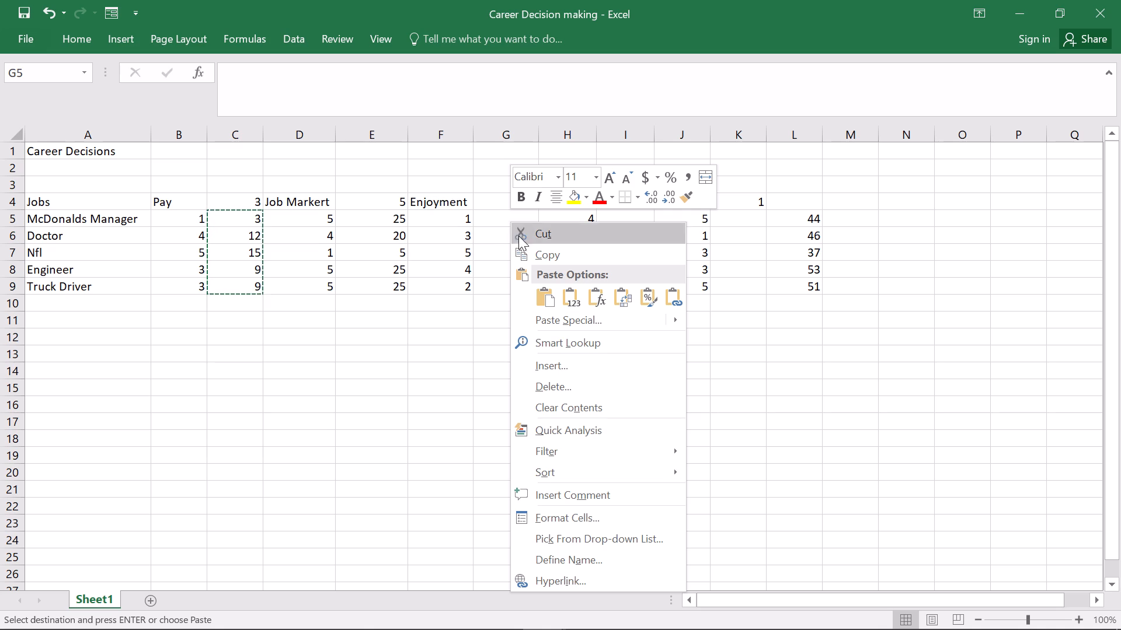
click(461, 350)
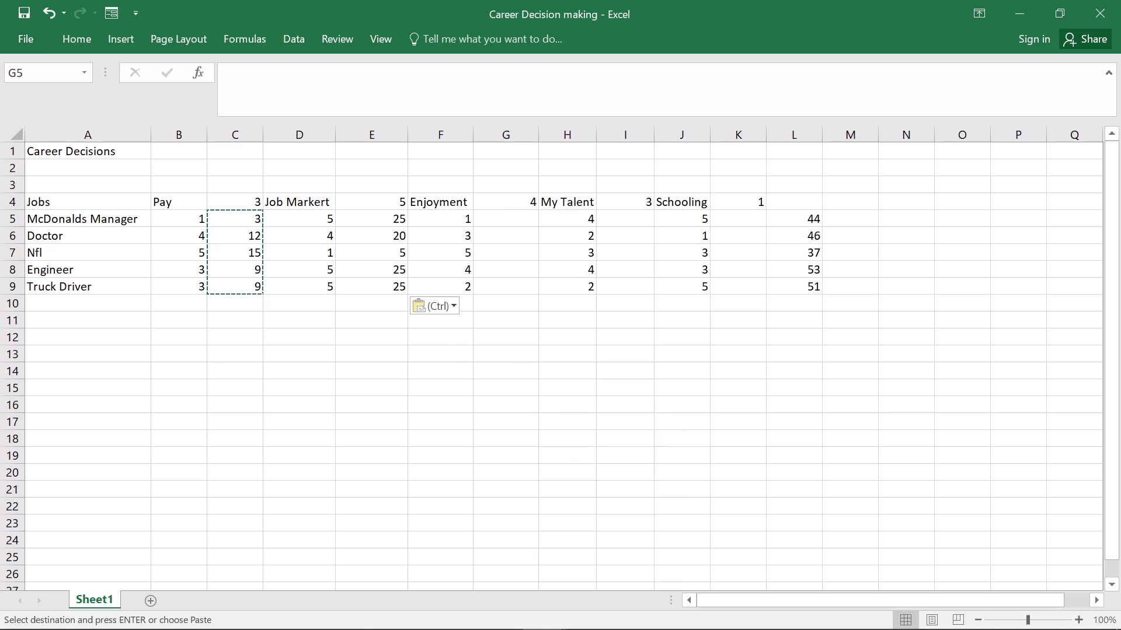
click(497, 222)
triple_click(497, 222)
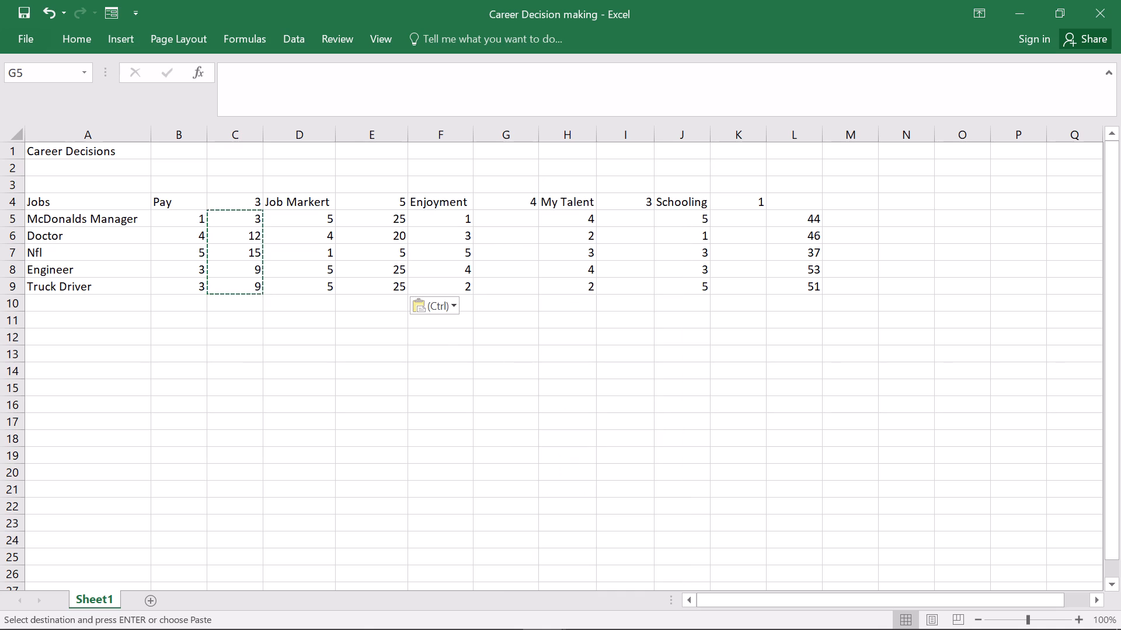
right_click(497, 222)
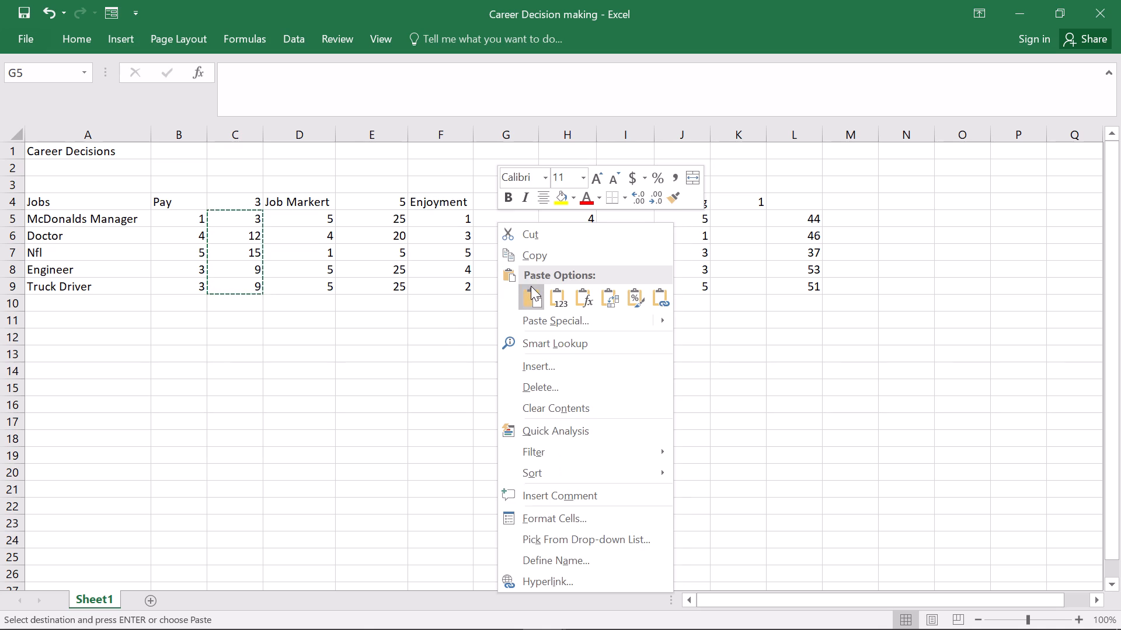
click(532, 287)
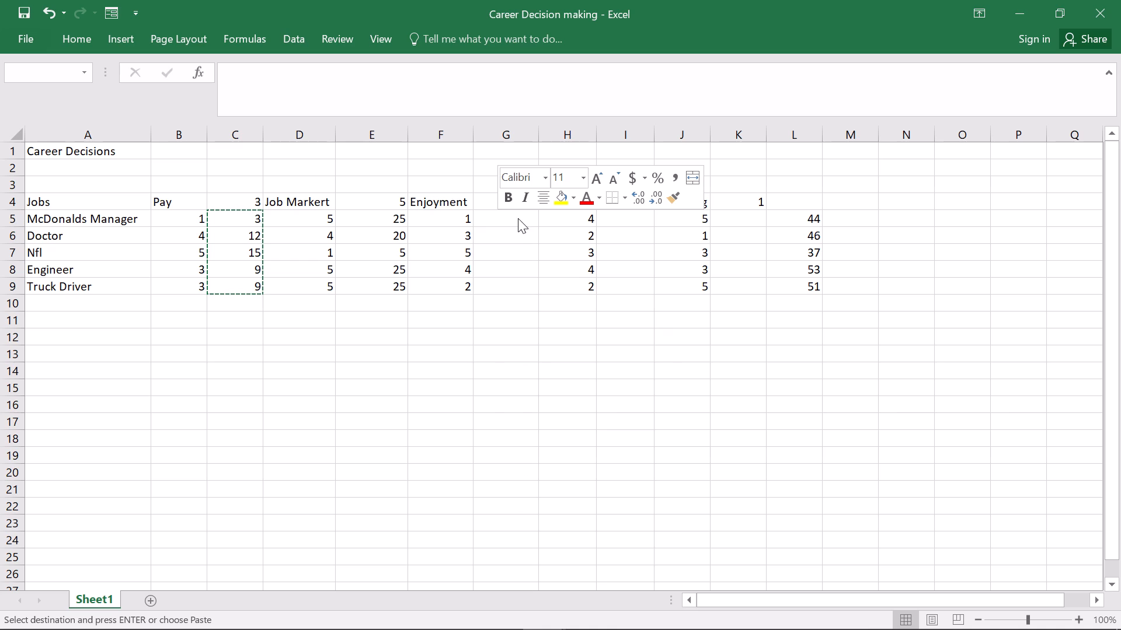
triple_click(517, 216)
double_click(517, 216)
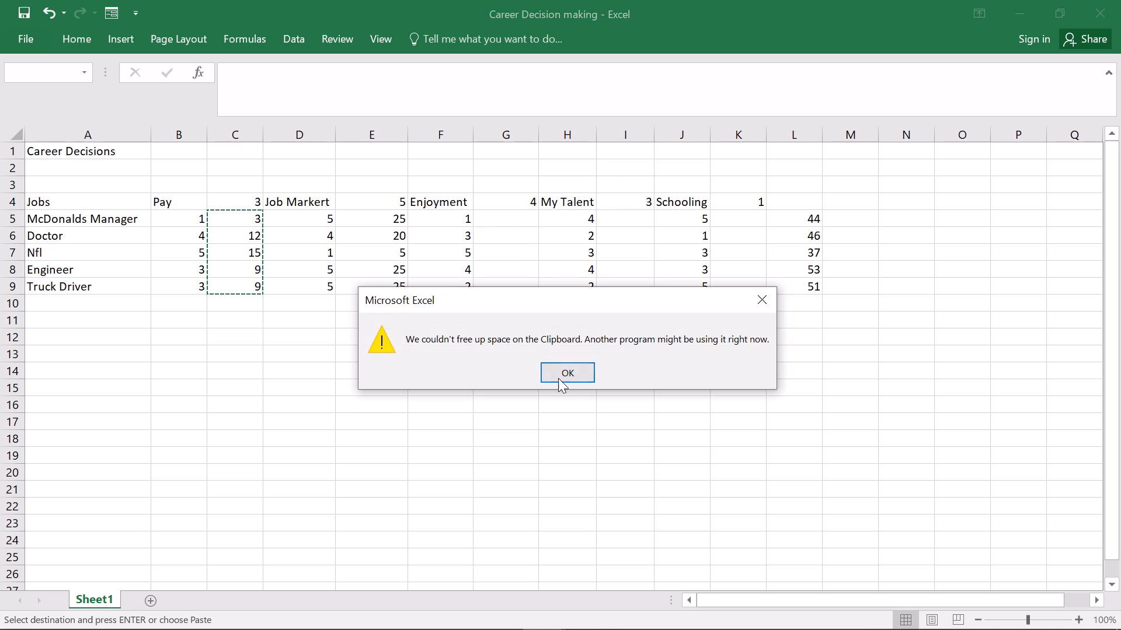
click(558, 378)
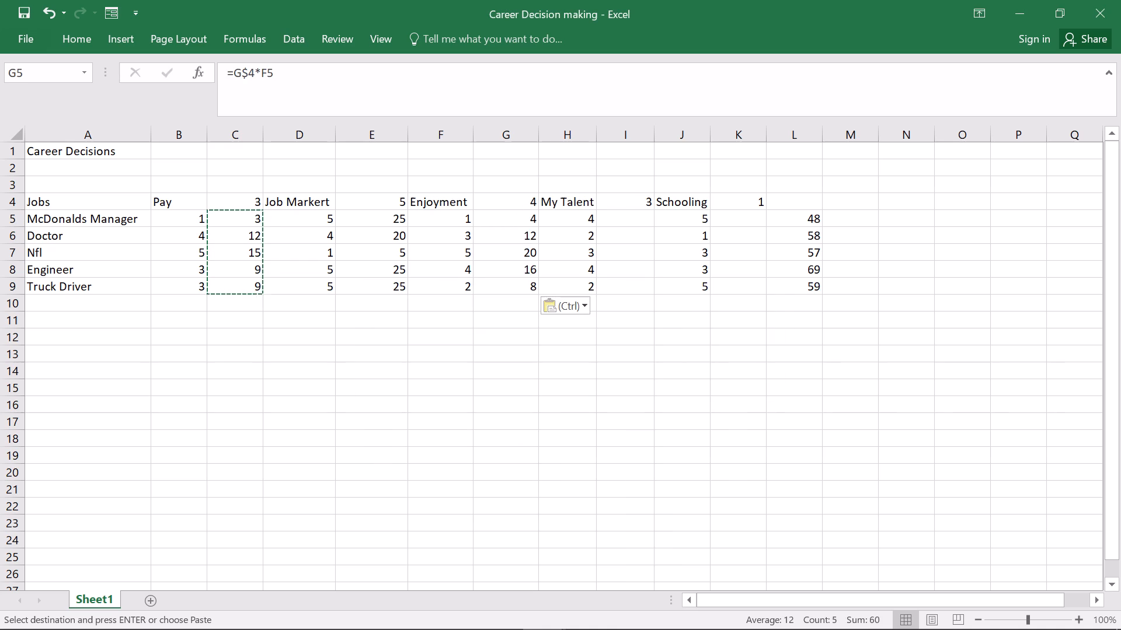
Paste the copied weighted formulas into the My Talent column starting at I5 and the Schooling column starting at K5.
click(632, 223)
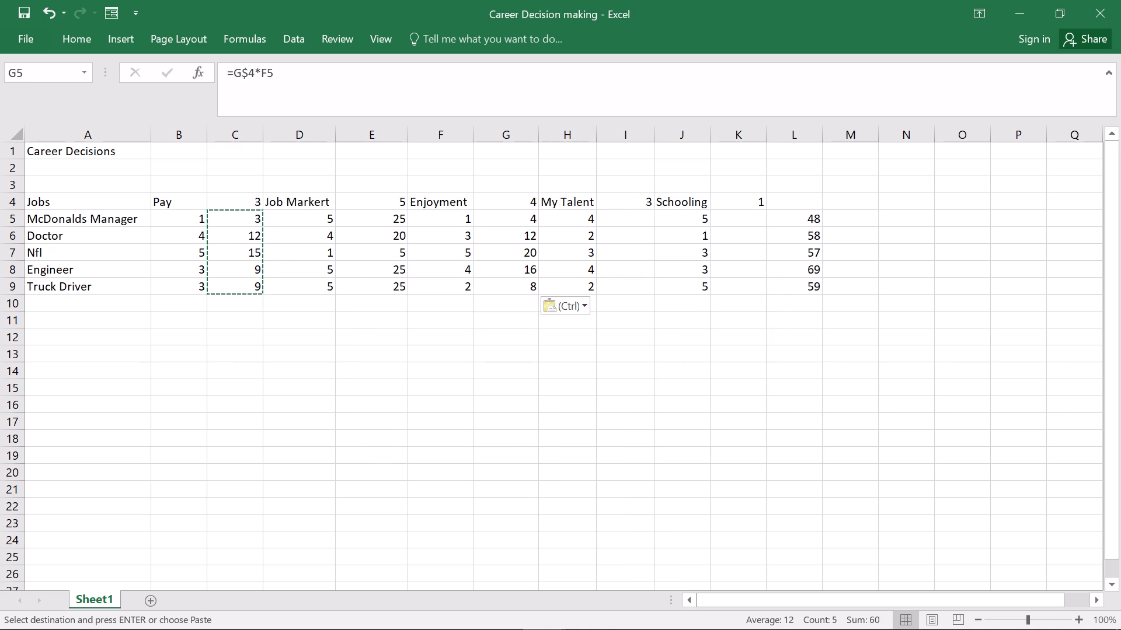
click(632, 223)
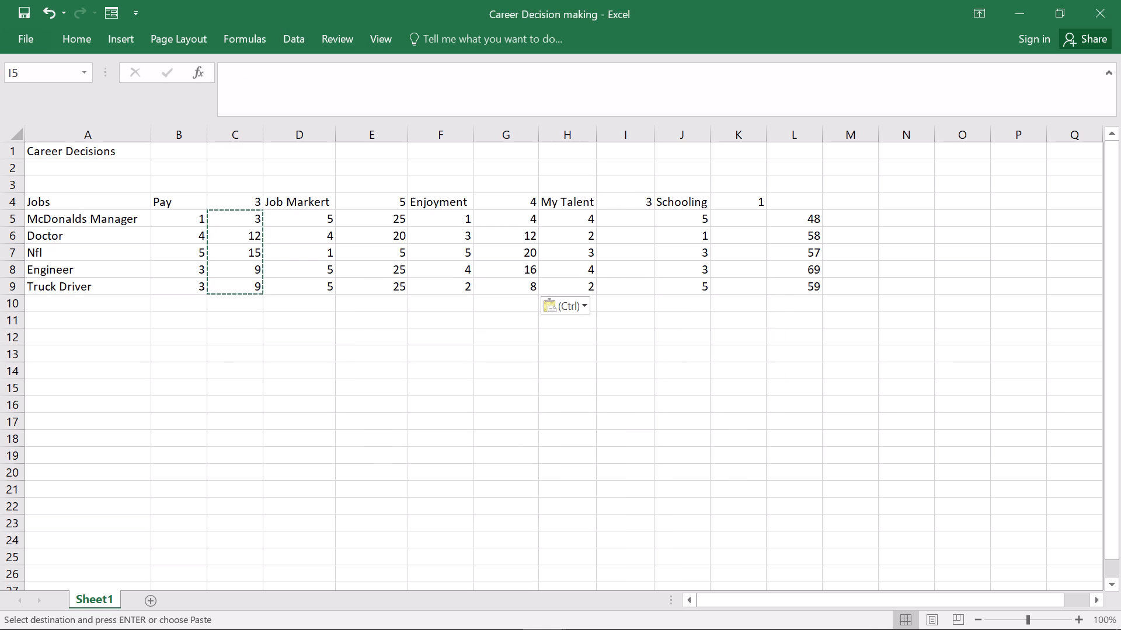
right_click(632, 223)
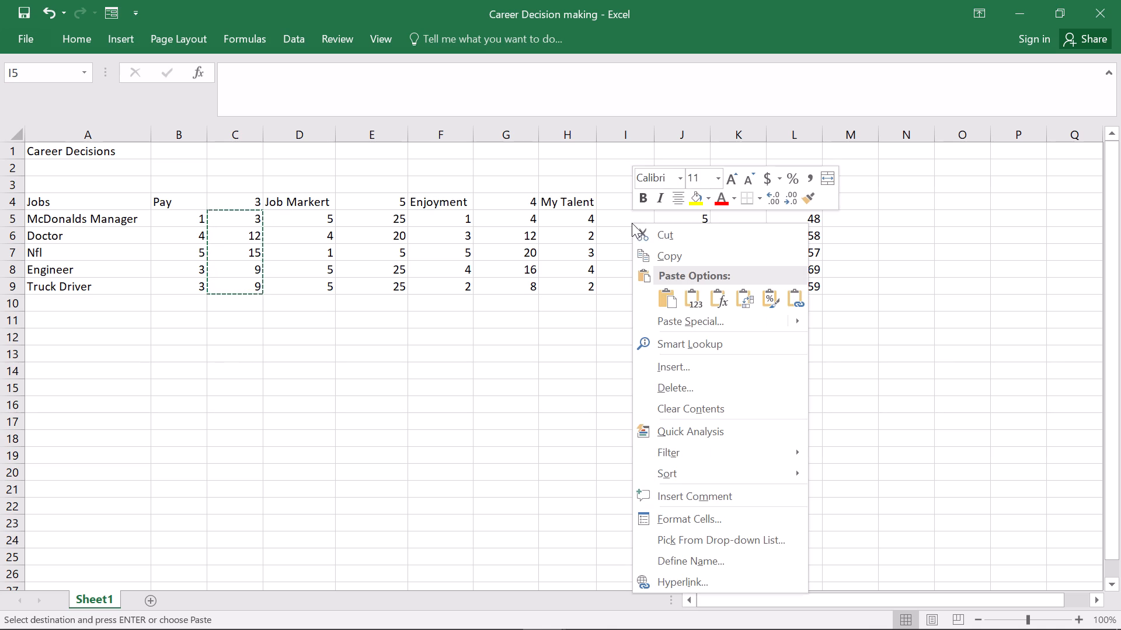
click(671, 308)
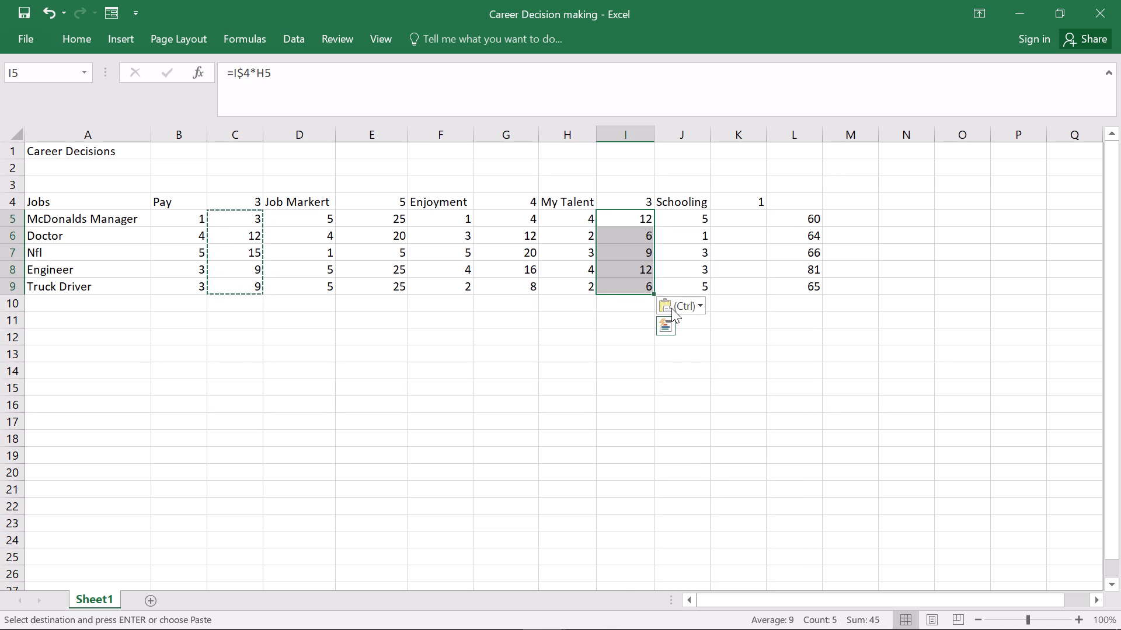
click(747, 223)
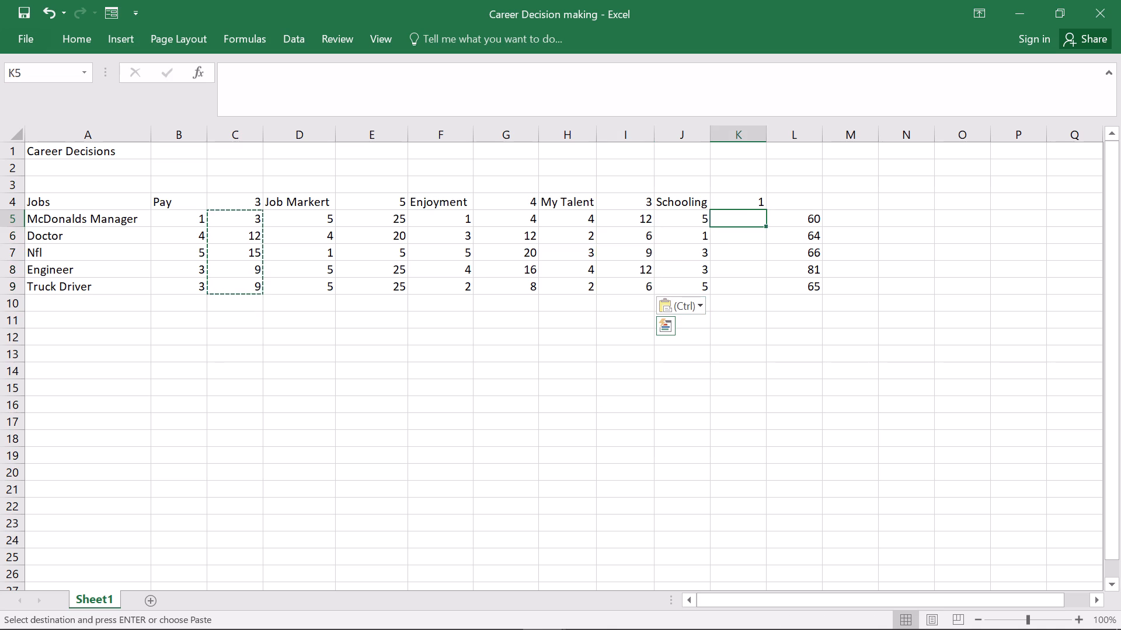
right_click(747, 223)
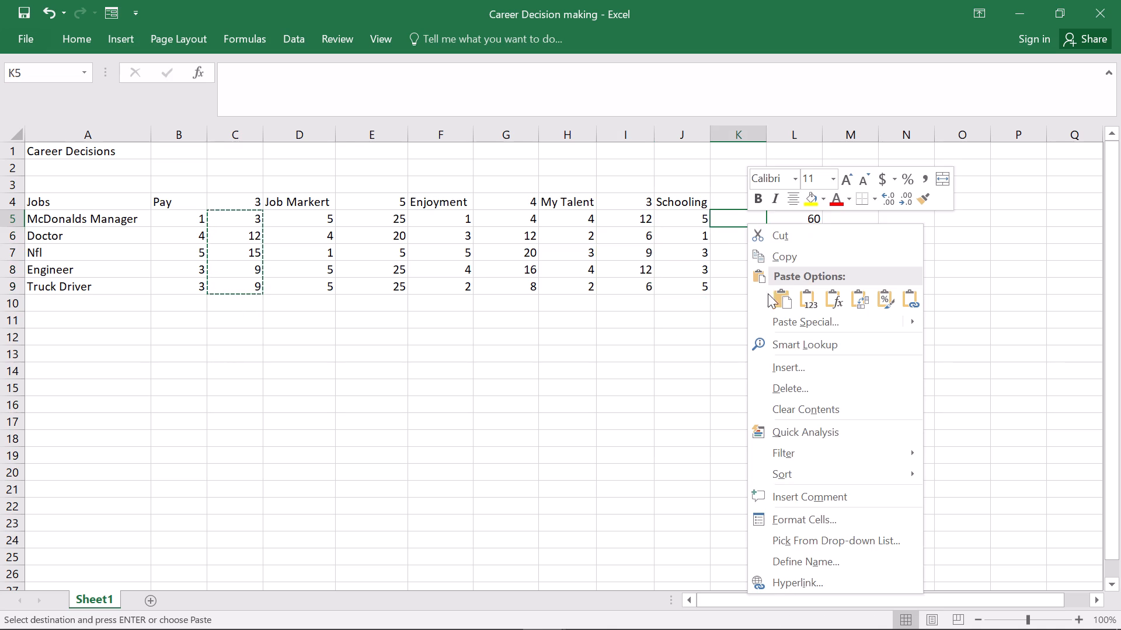
click(771, 303)
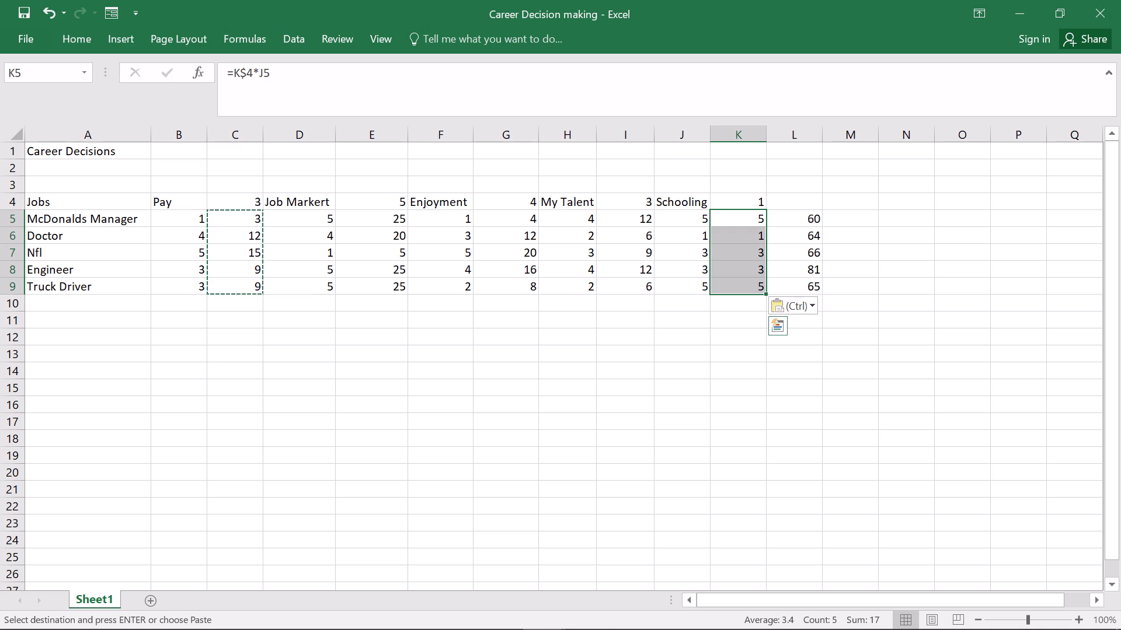
Clear the SUM formula from the McDonalds Manager total in L5, keeping only the equals sign.
triple_click(800, 219)
click(800, 219)
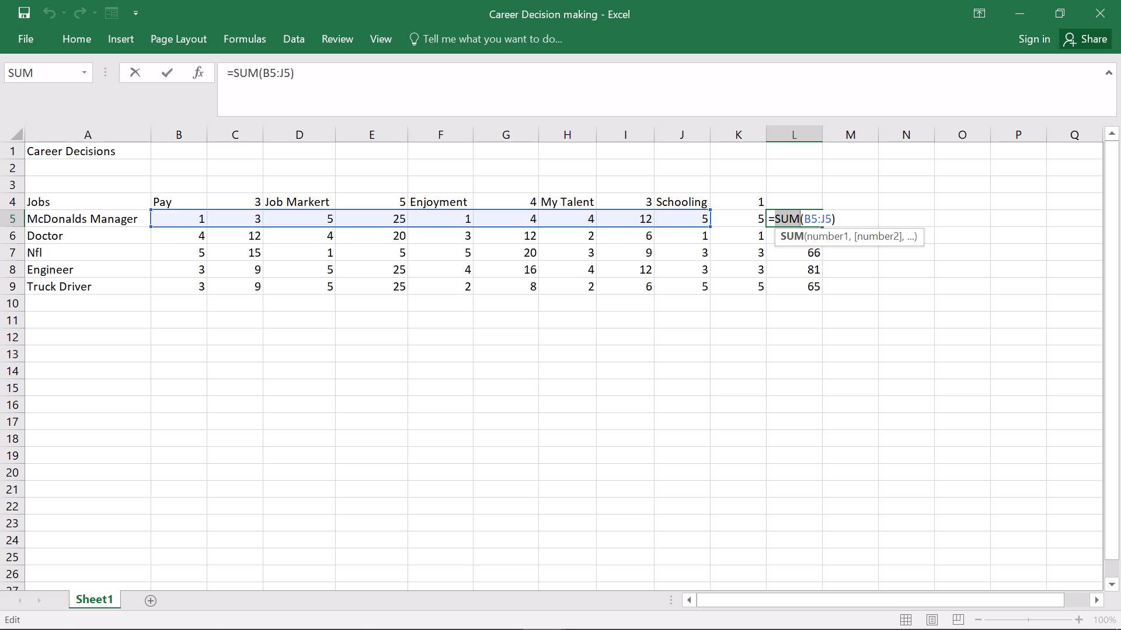
key(BackSpace)
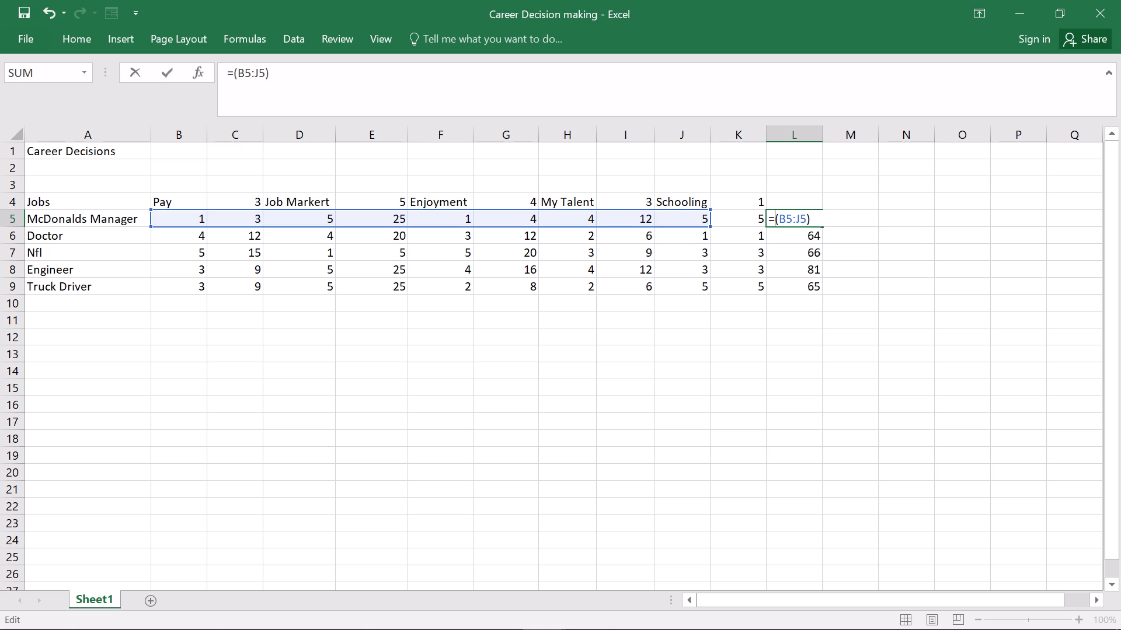
click(814, 215)
key(BackSpace)
key(BackSpace)
key(BackSpace)
key(BackSpace)
key(BackSpace)
key(BackSpace)
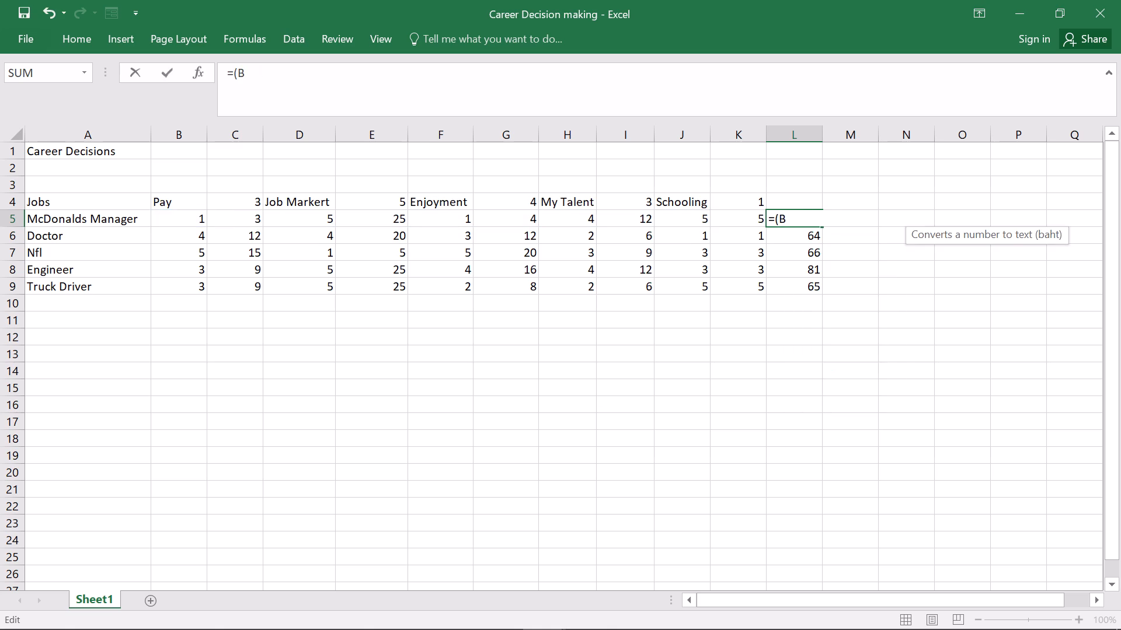
key(BackSpace)
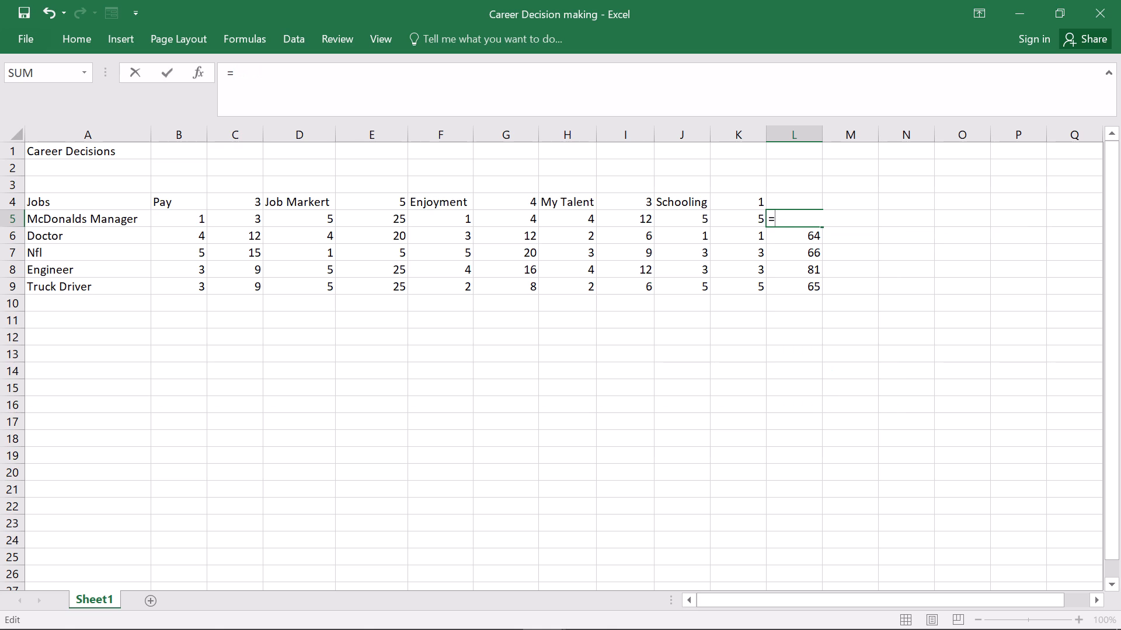
Complete the McDonalds Manager total in L5 as =C5+E5+G5+I5+K5, adding only the weighted ratings.
click(179, 214)
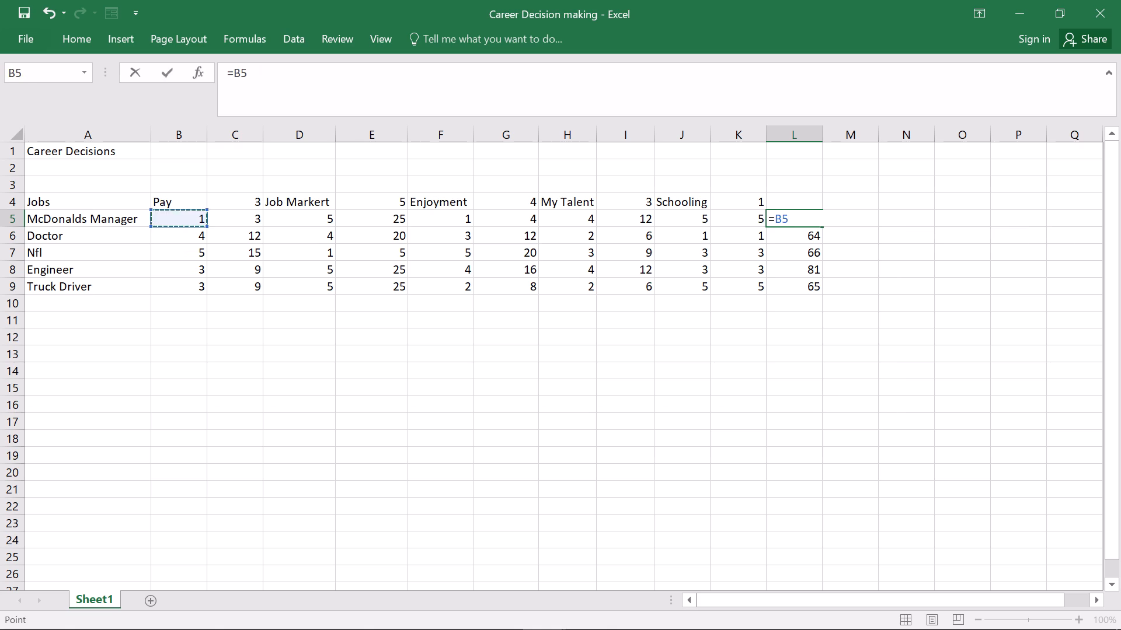
click(240, 218)
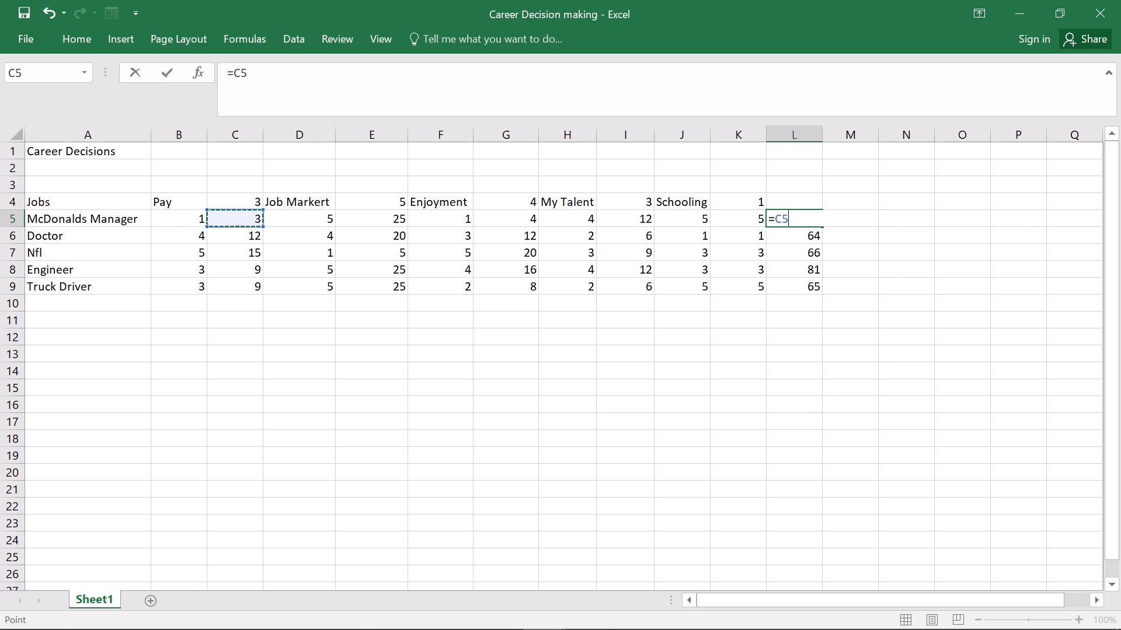
key(equal)
key(BackSpace)
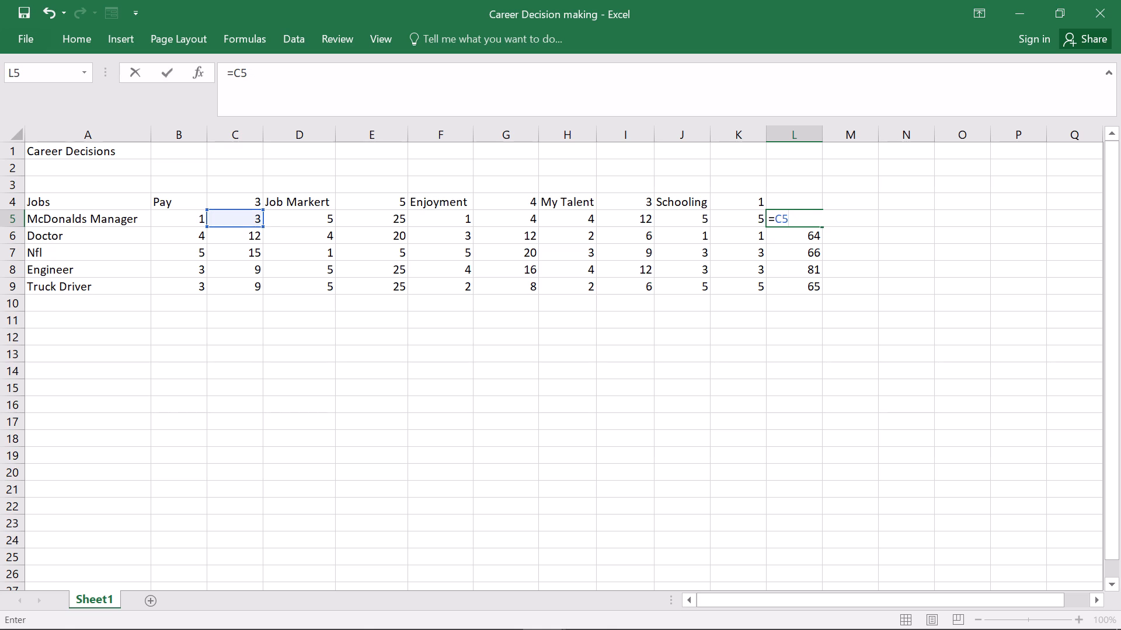
key(shift+underscore)
key(BackSpace)
key(shift+plus)
click(368, 213)
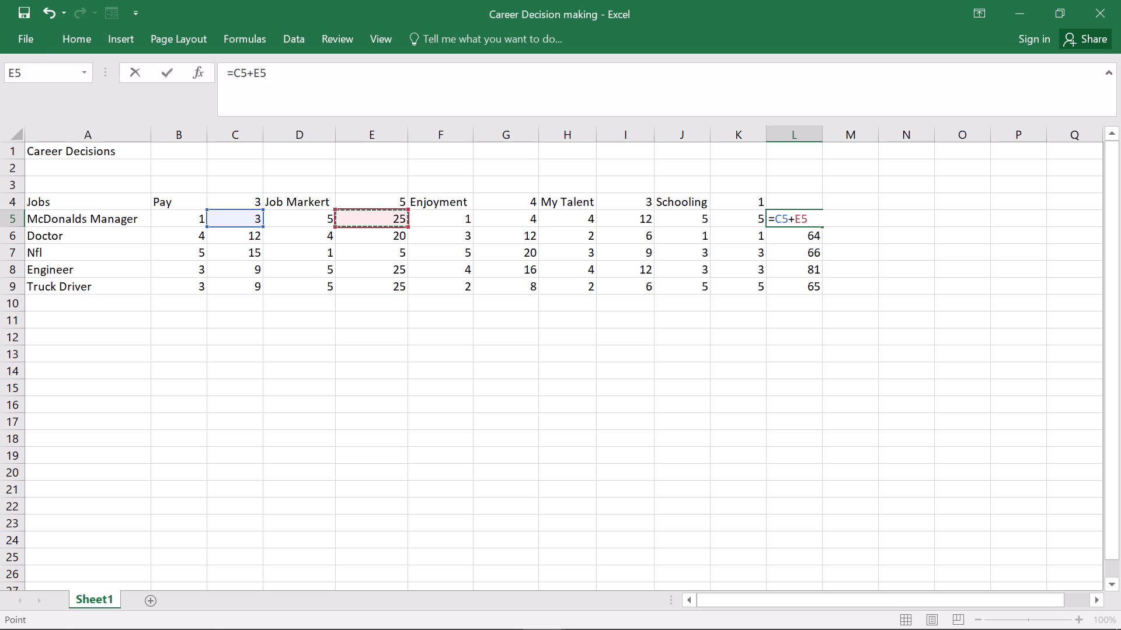
key(shift+BackSpace)
key(shift+plus)
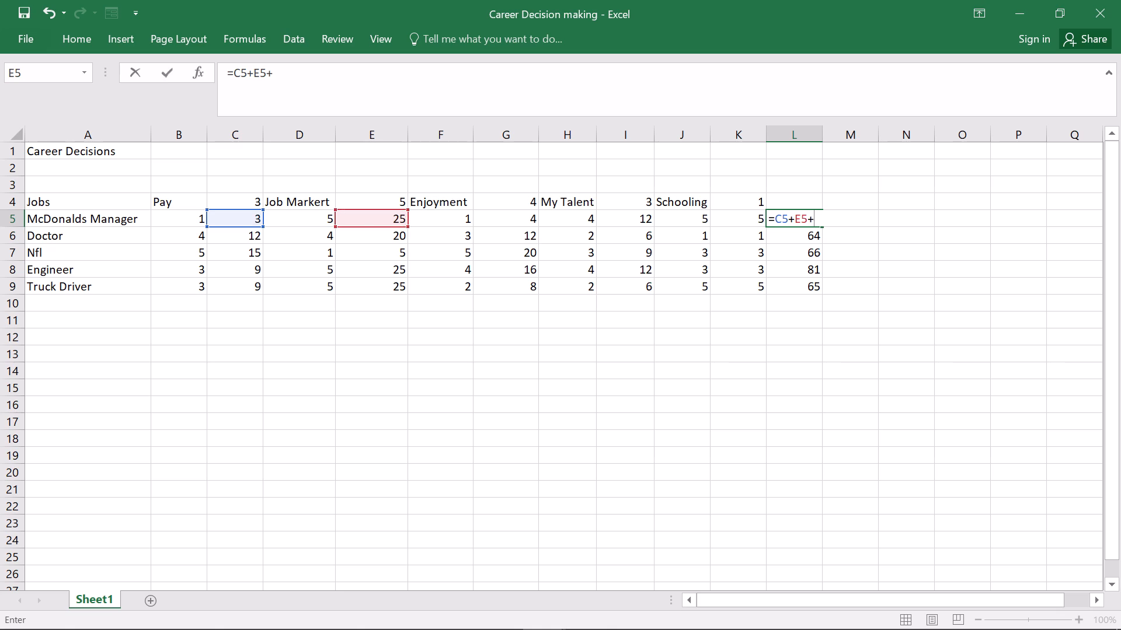
click(517, 225)
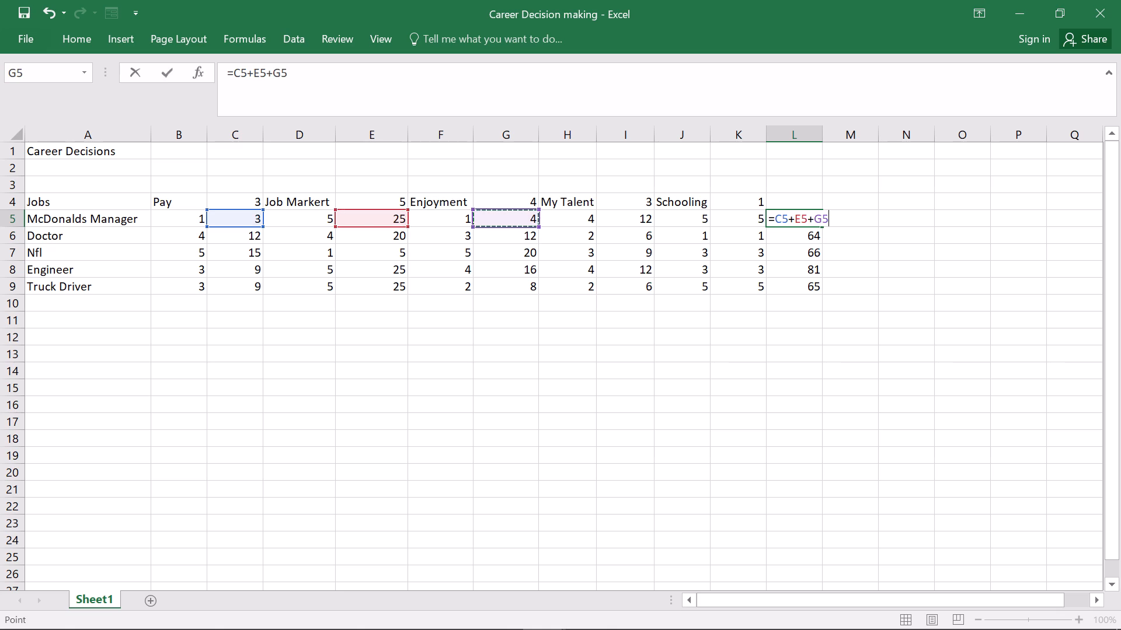
key(shift+plus)
click(639, 226)
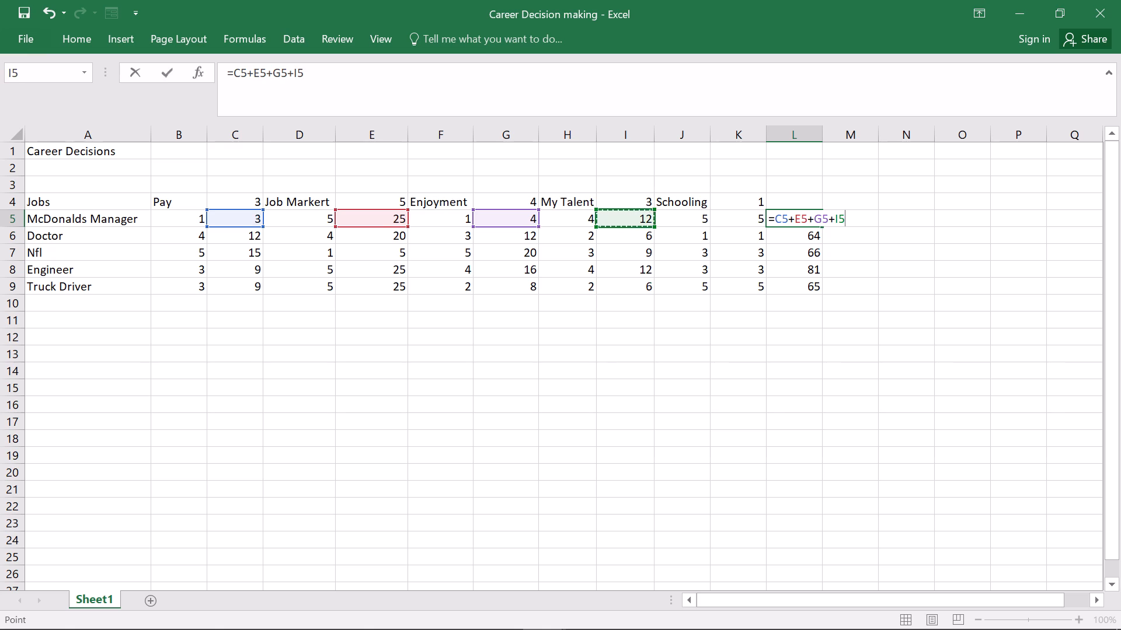
key(shift+plus)
click(749, 219)
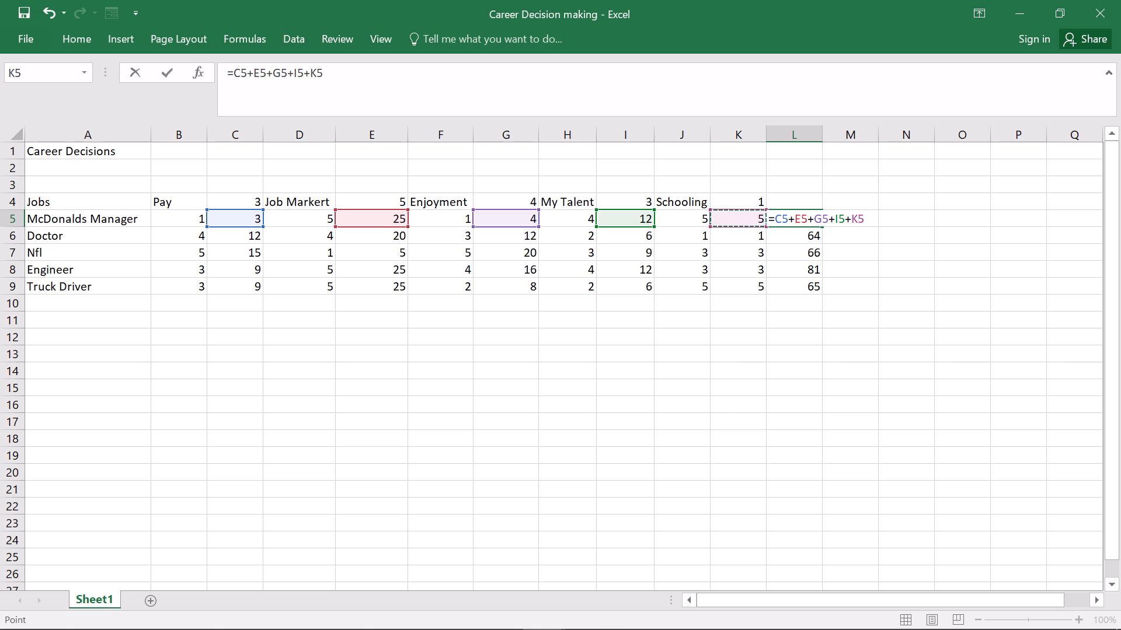
key(Return)
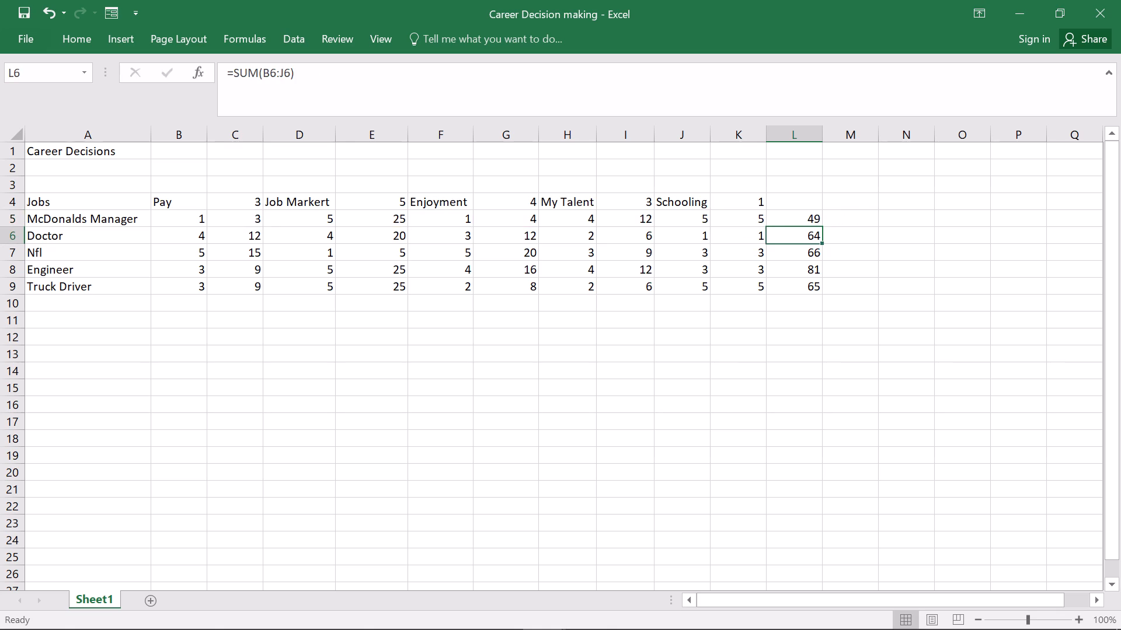
Fill the weighted total formula from L5 down through L9 for the remaining jobs.
drag(814, 213, 814, 220)
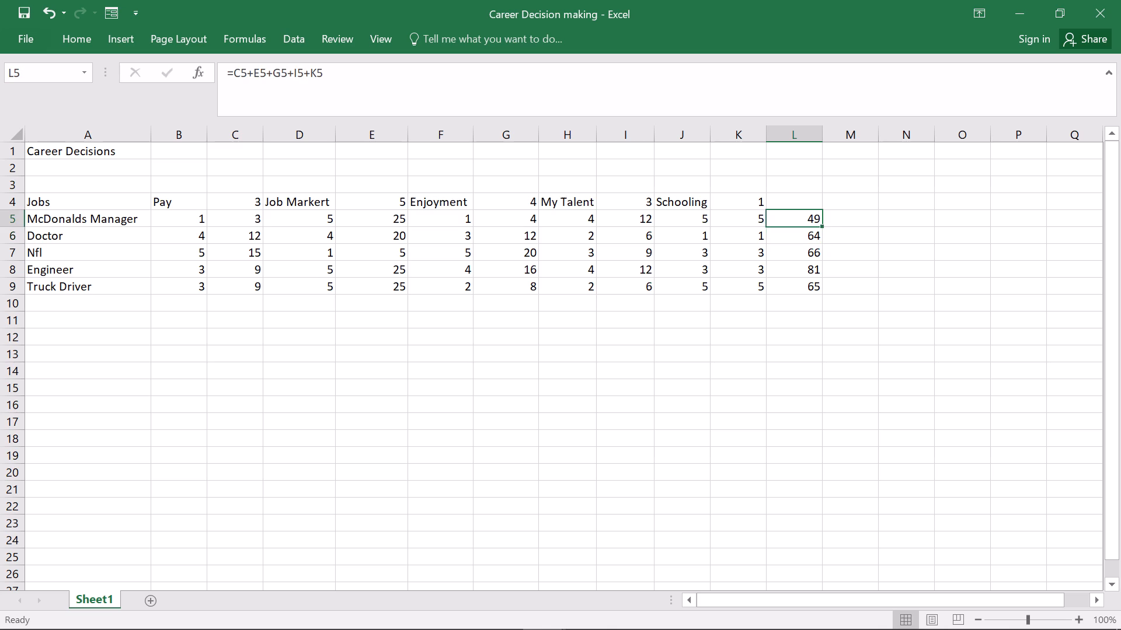
drag(814, 220, 814, 286)
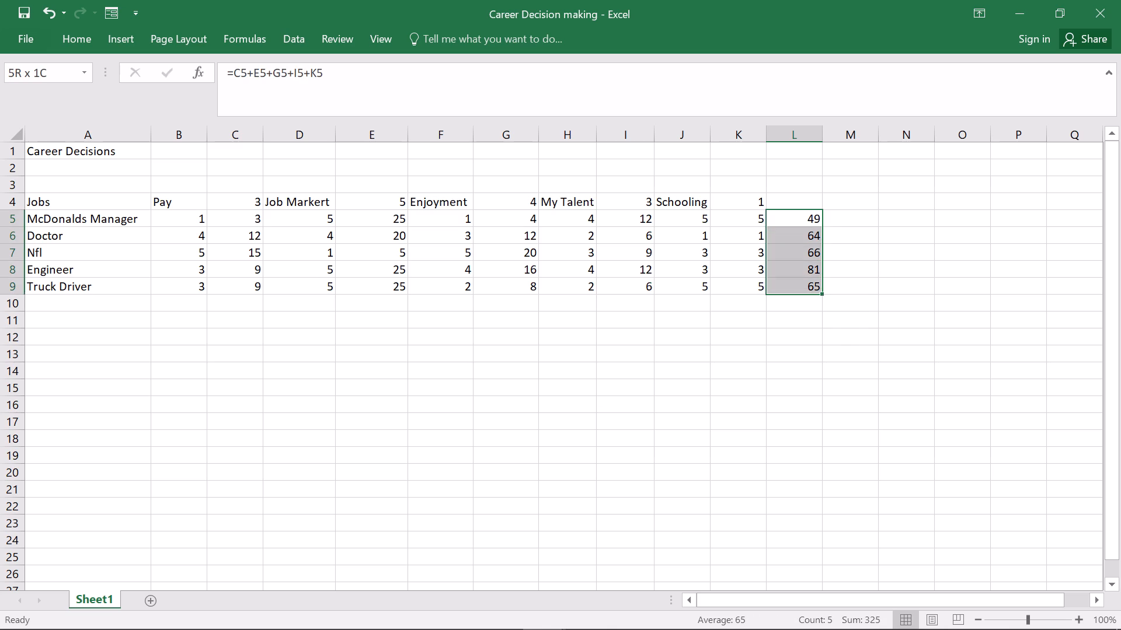
drag(814, 286, 816, 303)
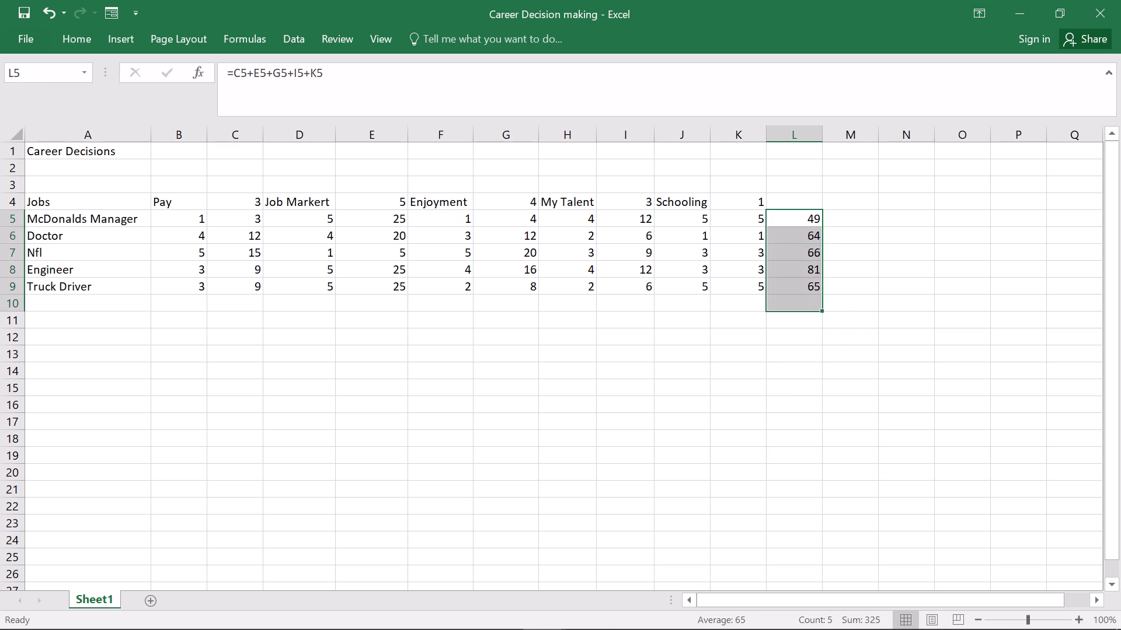
click(862, 228)
click(814, 223)
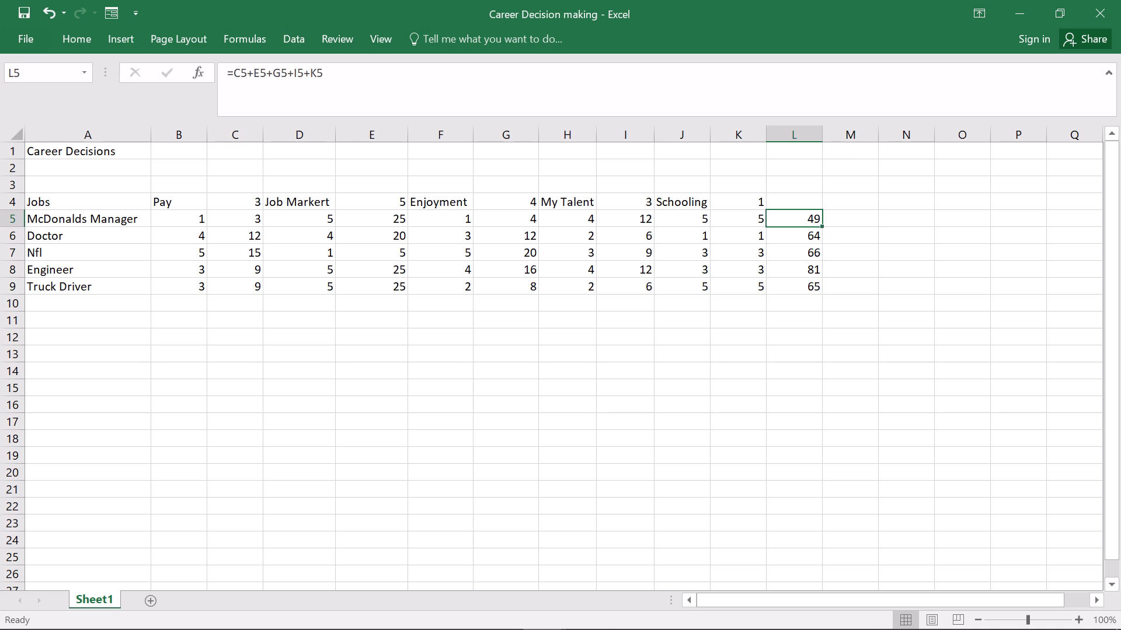
drag(821, 224, 827, 272)
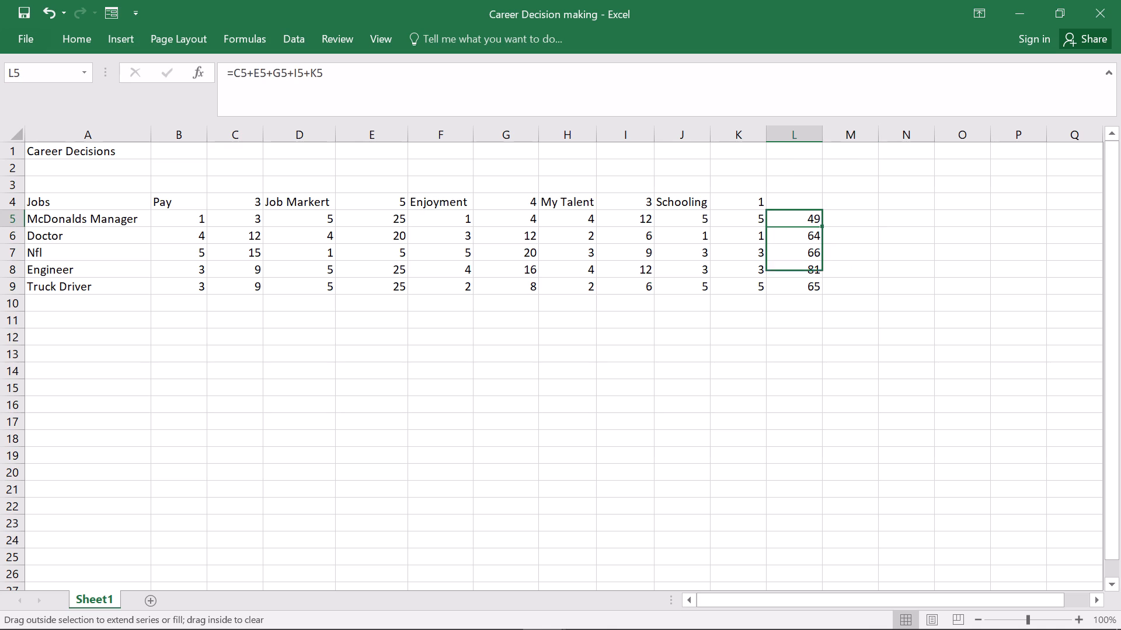
drag(827, 272, 827, 290)
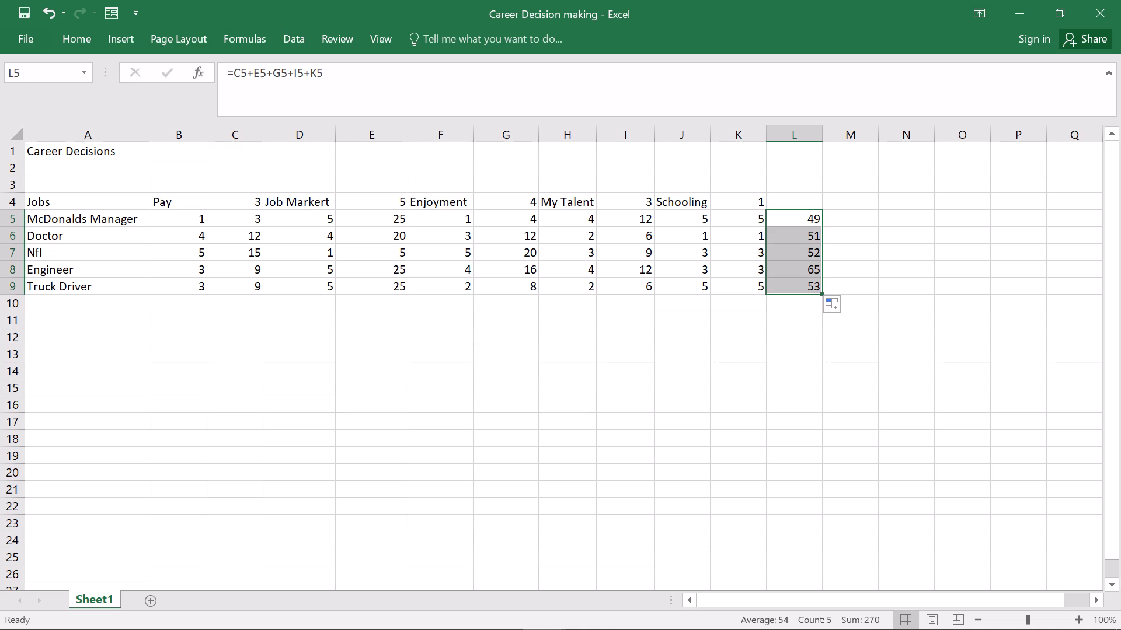
Enter the heading Total in L4 above the job totals.
click(790, 205)
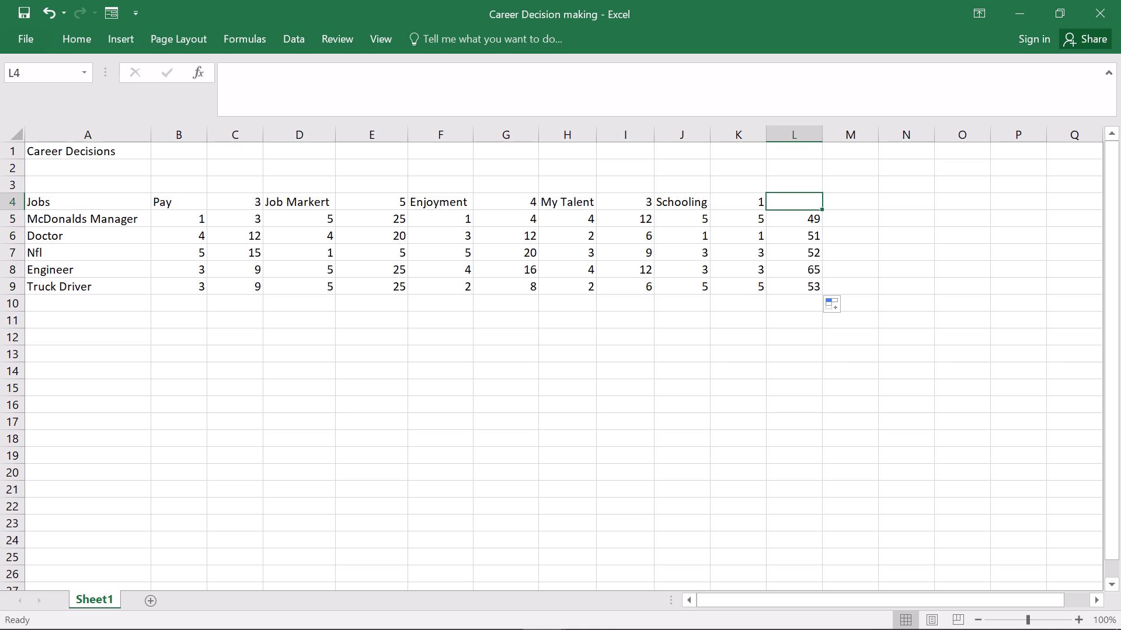
key(t)
text(otal)
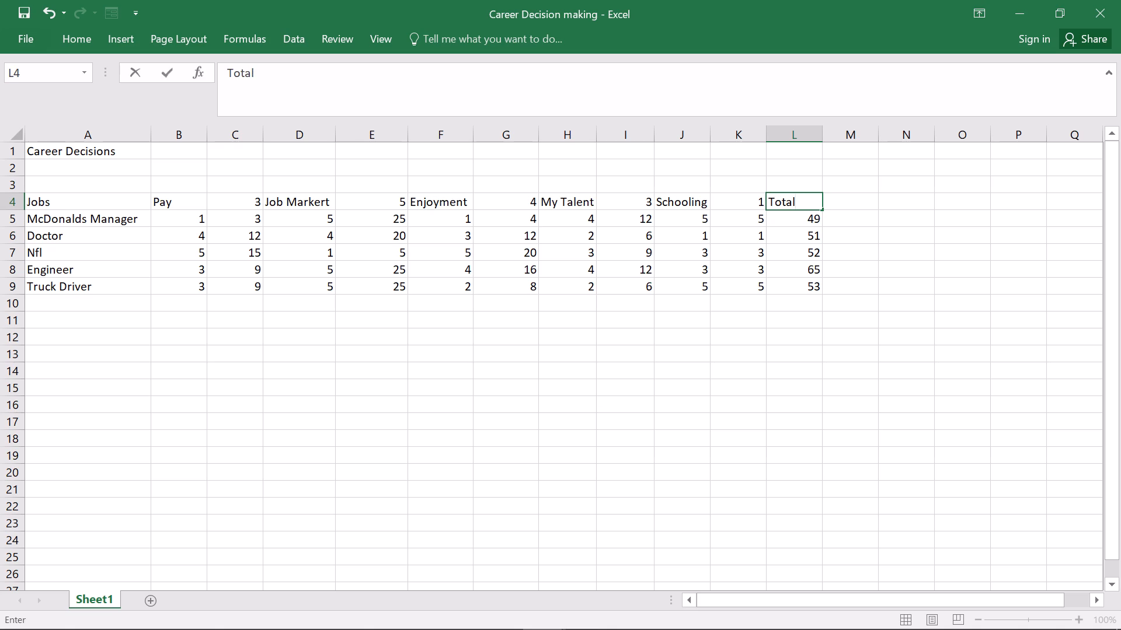
Shade the Pay block B4:C9 with a yellow fill colour.
drag(163, 196, 207, 220)
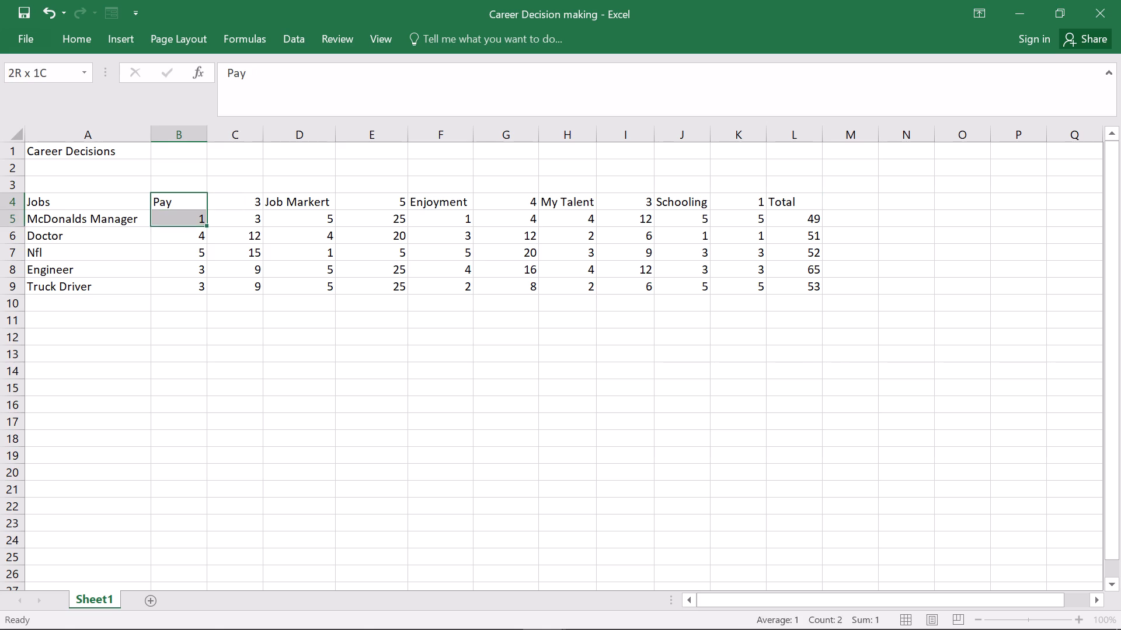
drag(207, 220, 260, 280)
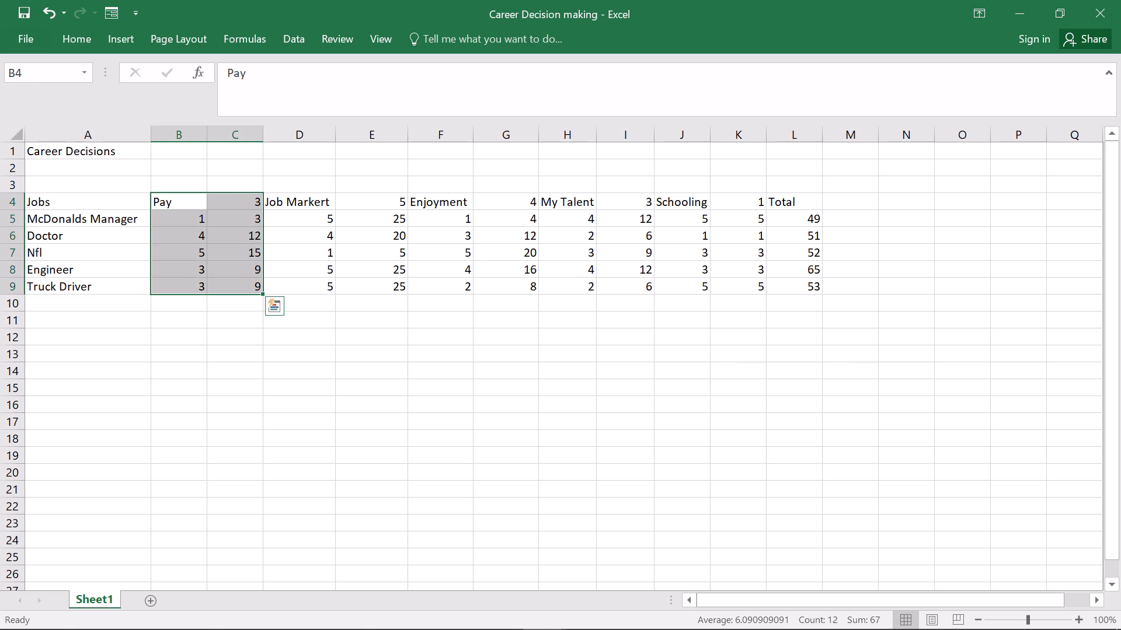
click(72, 27)
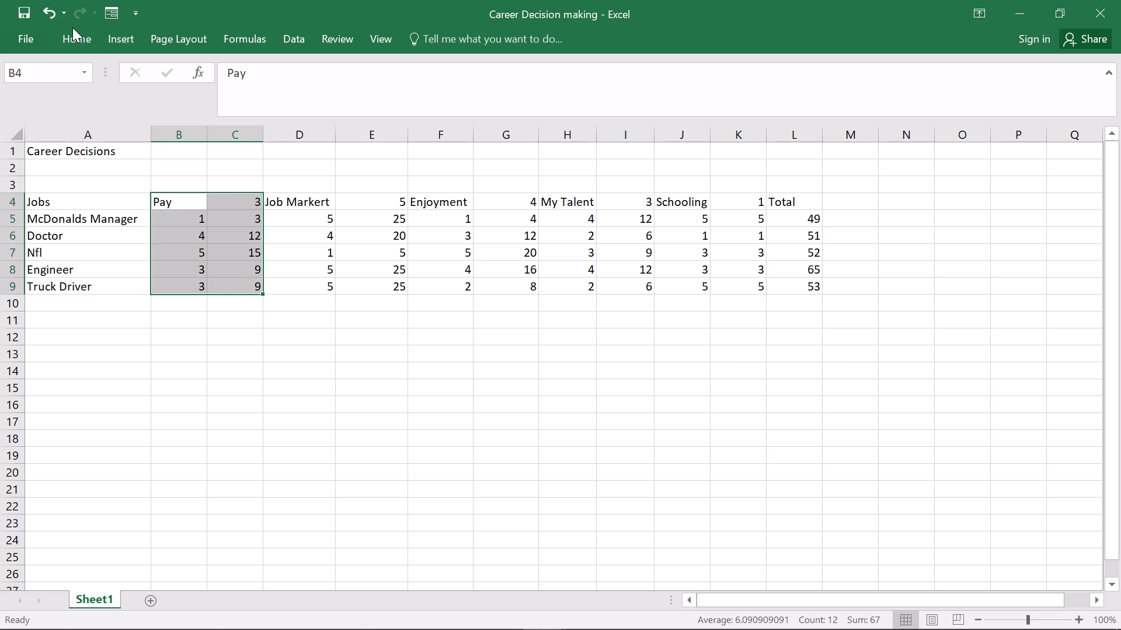
click(77, 34)
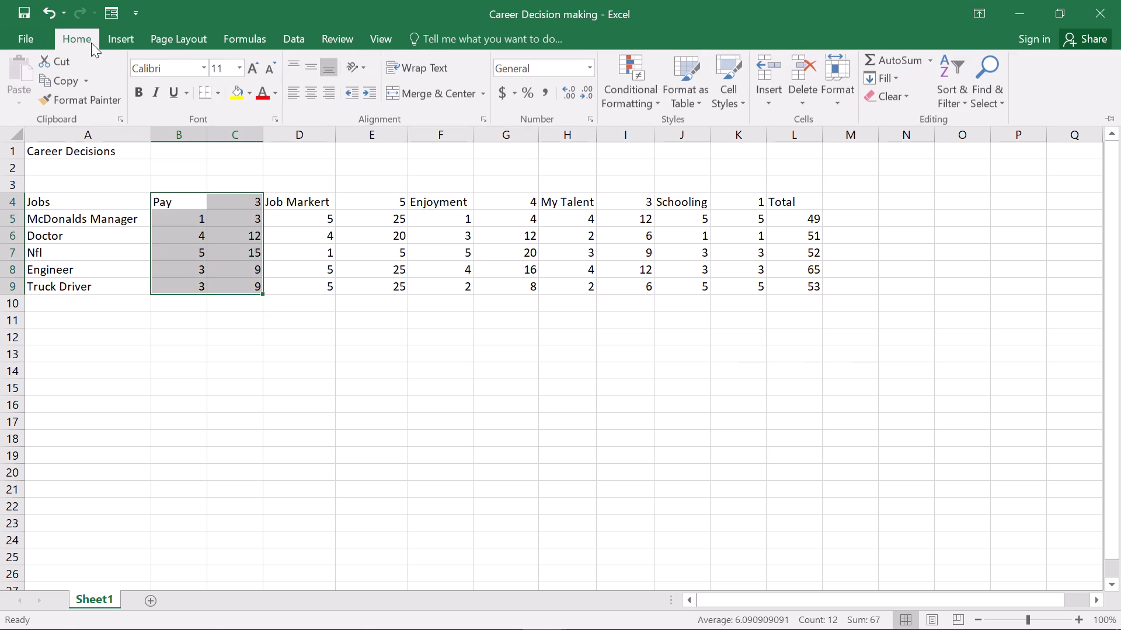
click(245, 89)
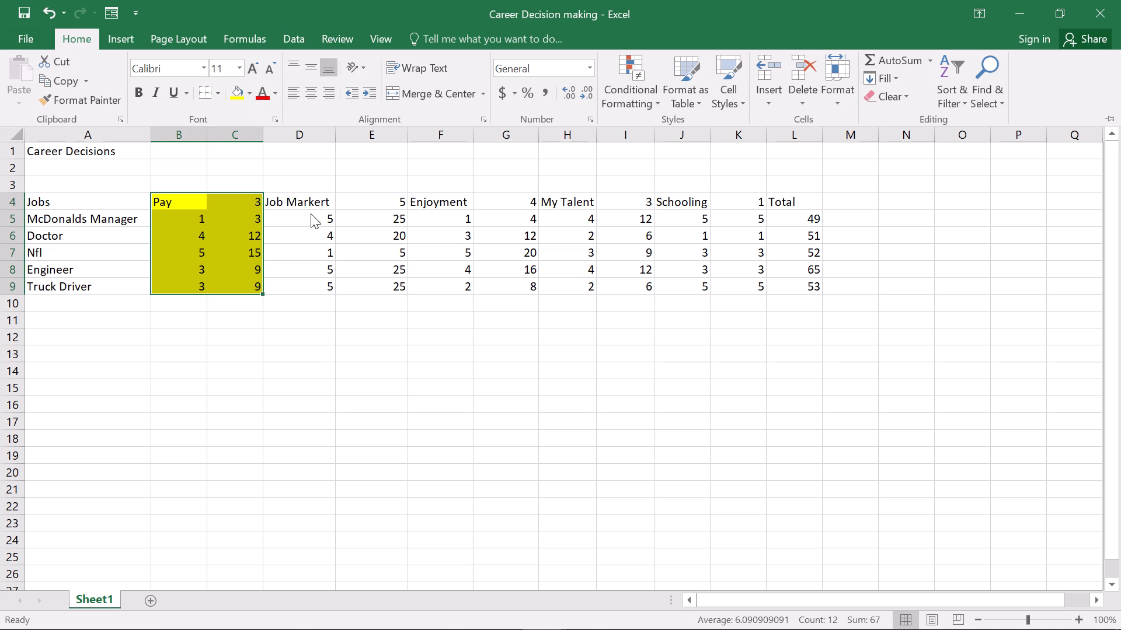
click(304, 369)
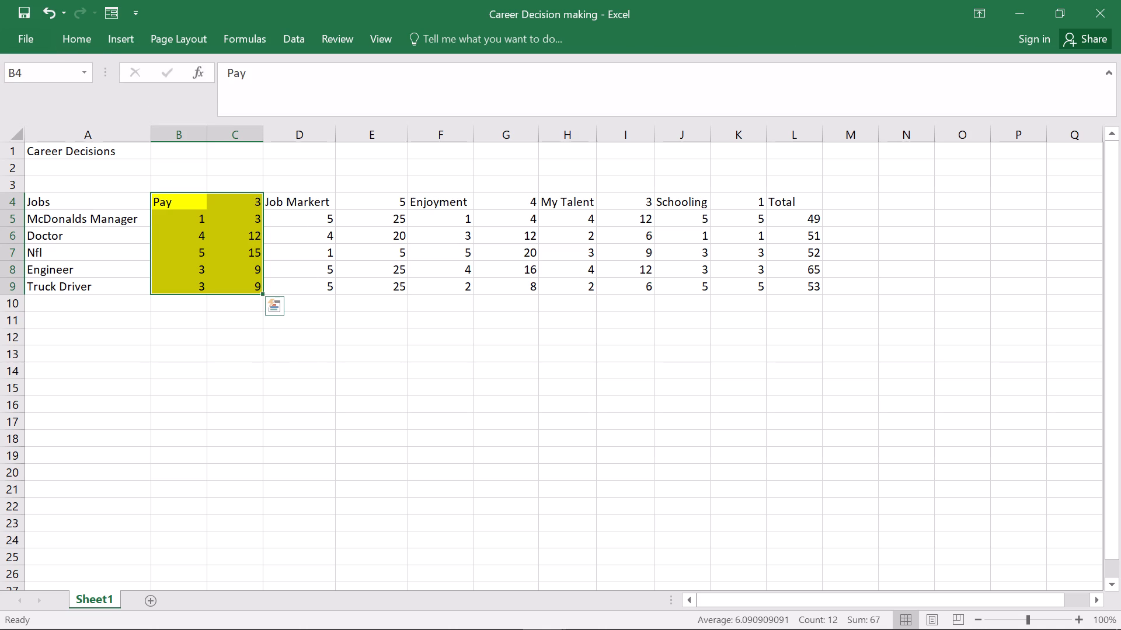
Shade the Job Markert block D4:E9 with a light blue fill colour.
drag(274, 198, 378, 275)
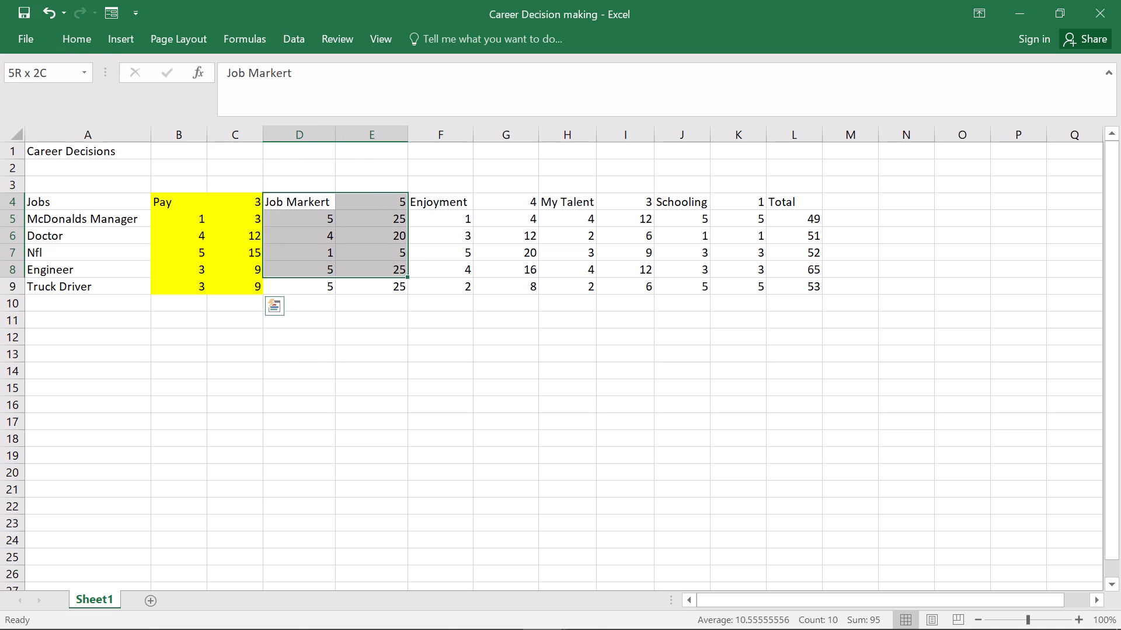
drag(378, 275, 384, 288)
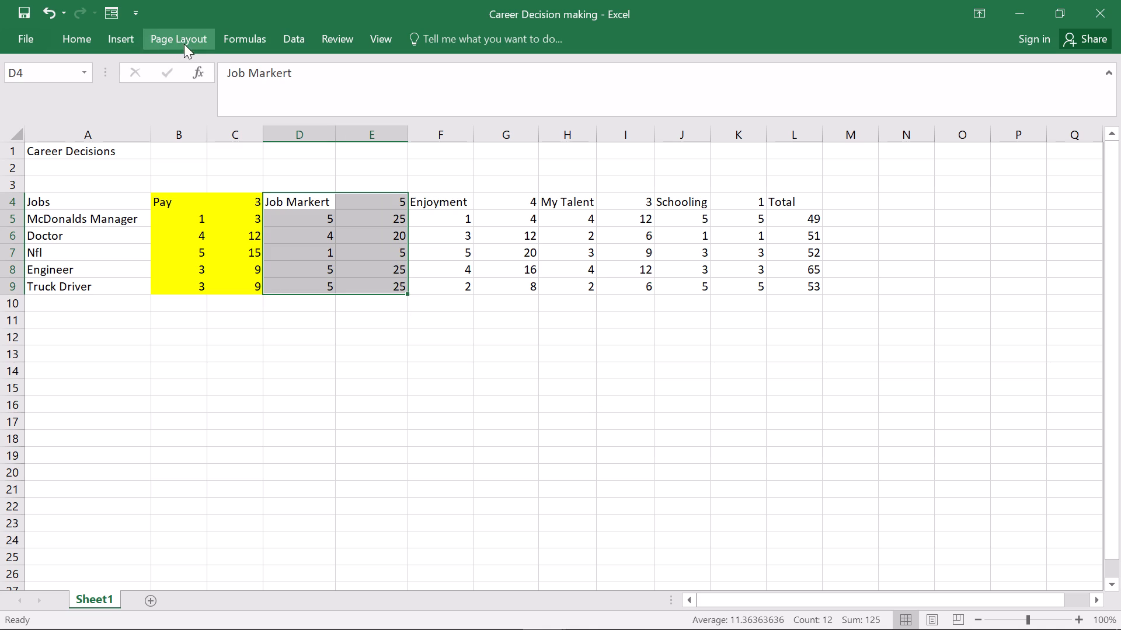
click(77, 38)
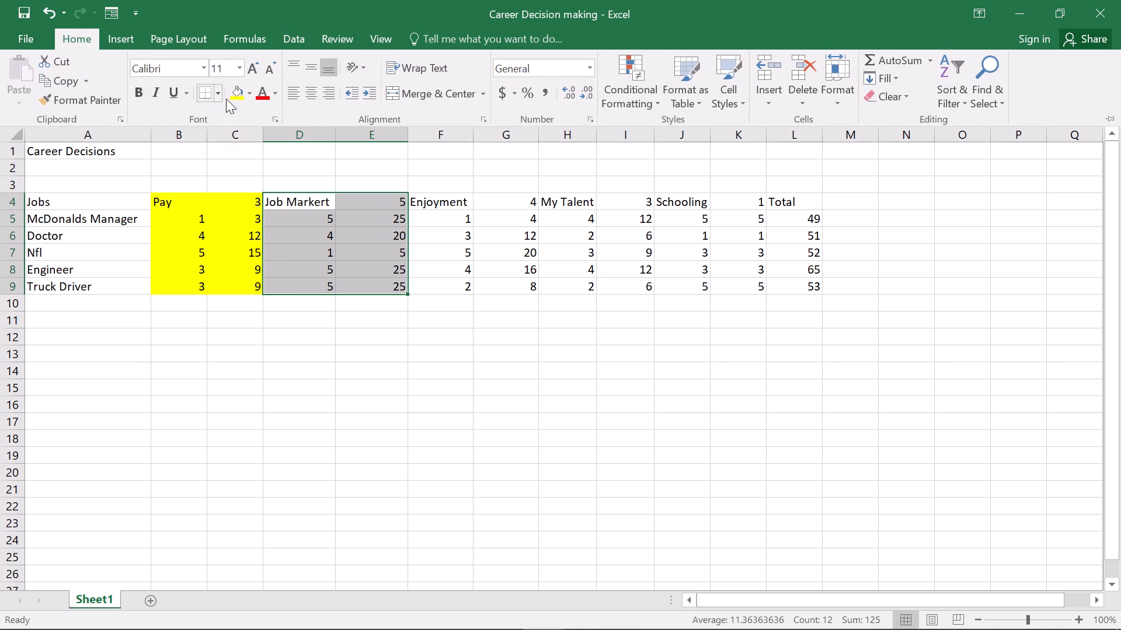
click(245, 99)
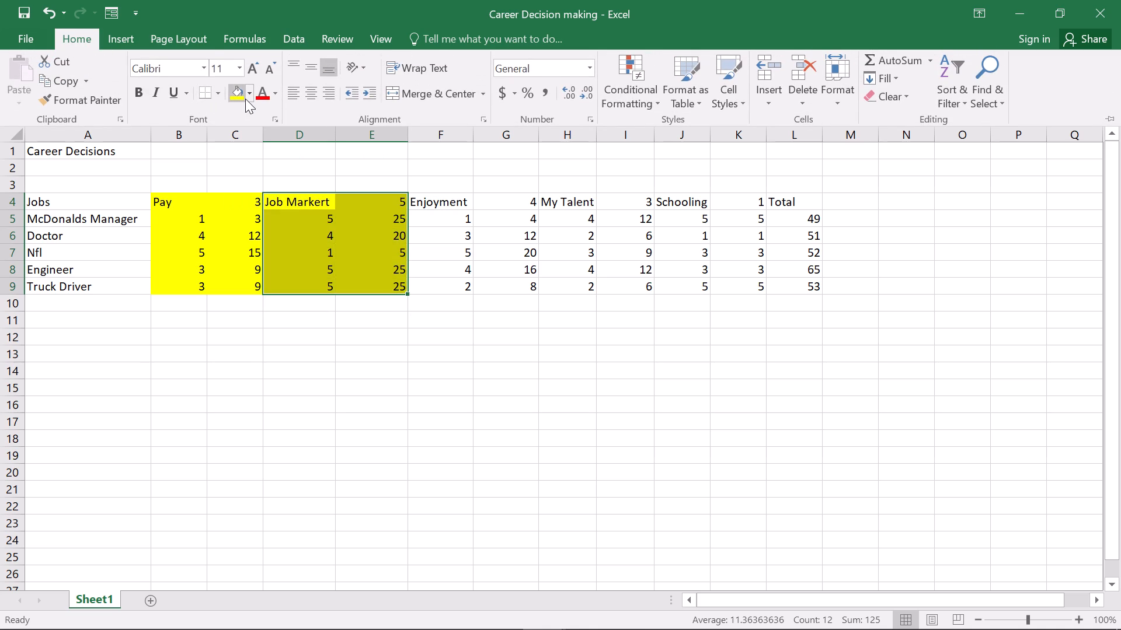
click(246, 94)
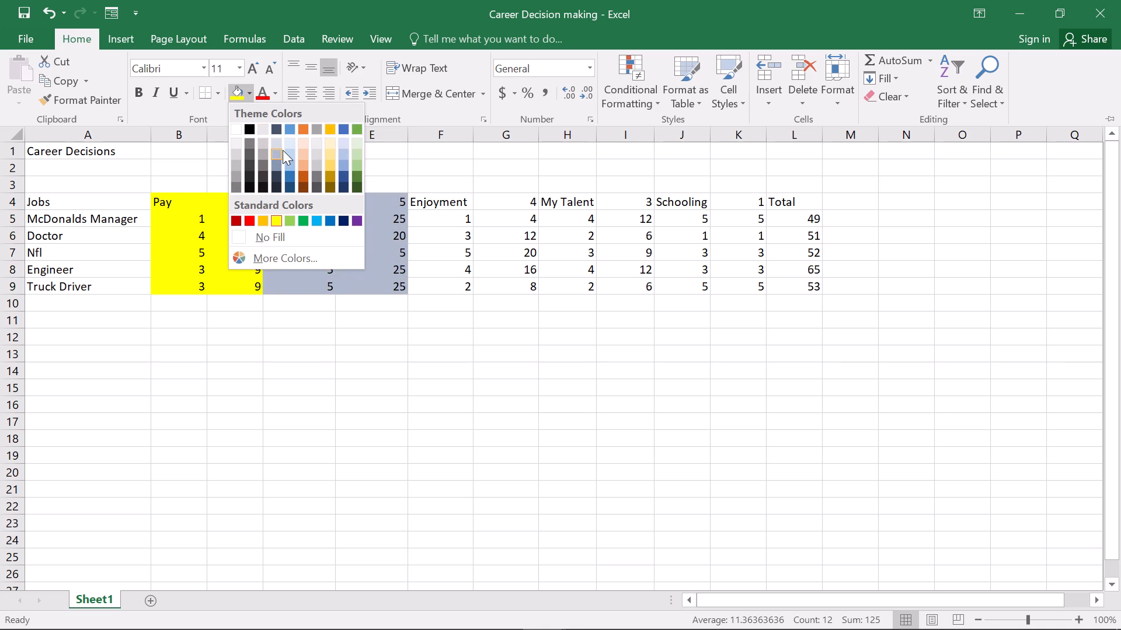
click(288, 150)
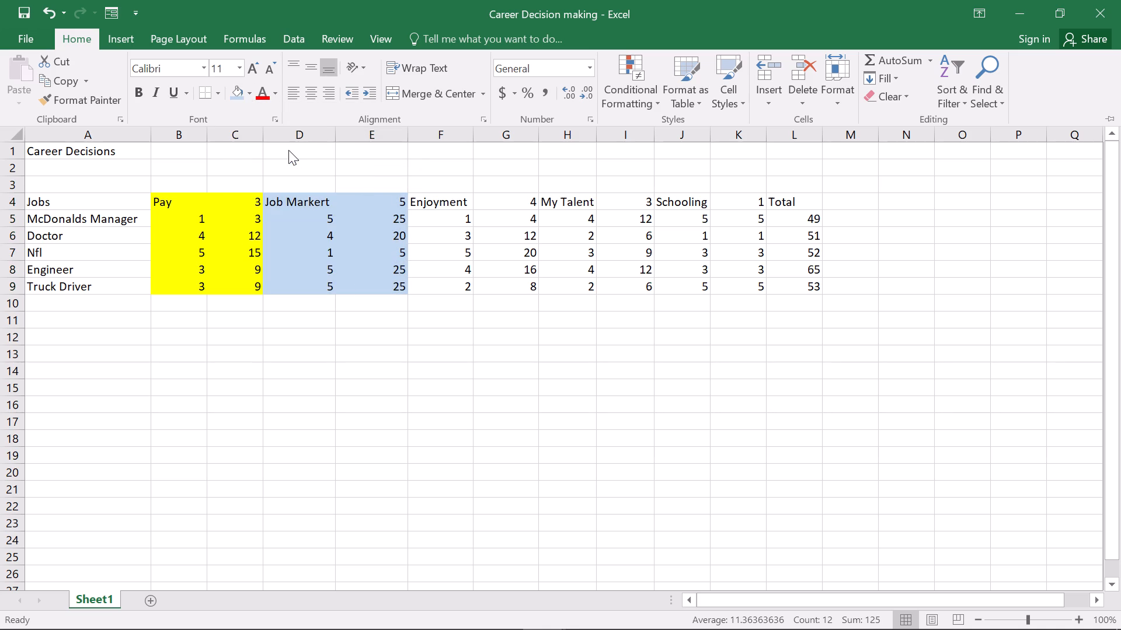
click(488, 317)
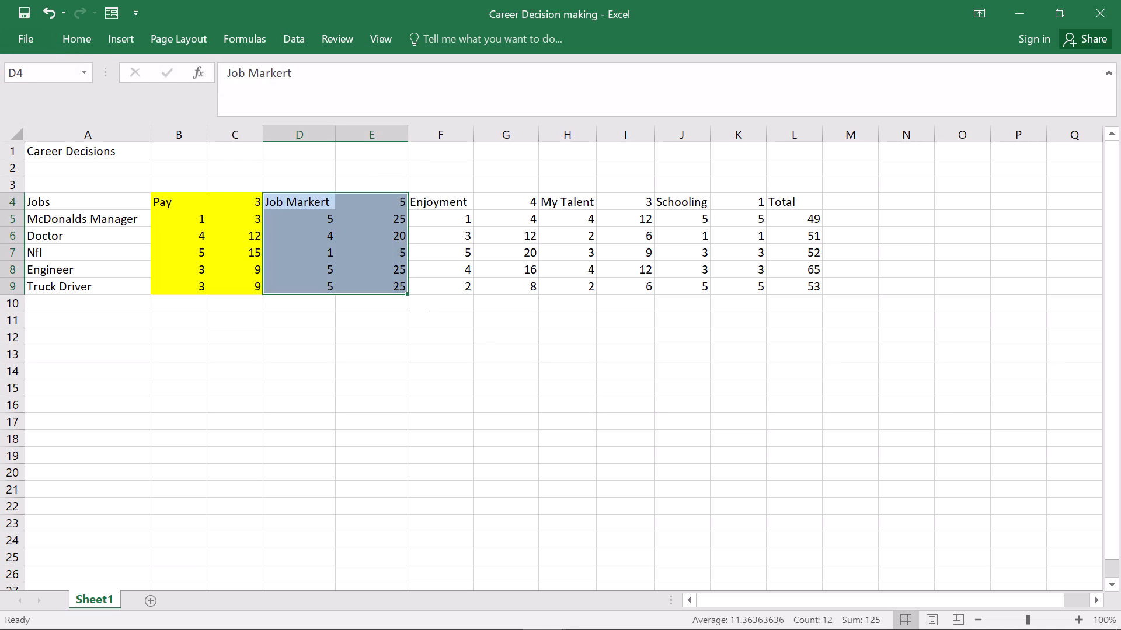
click(485, 374)
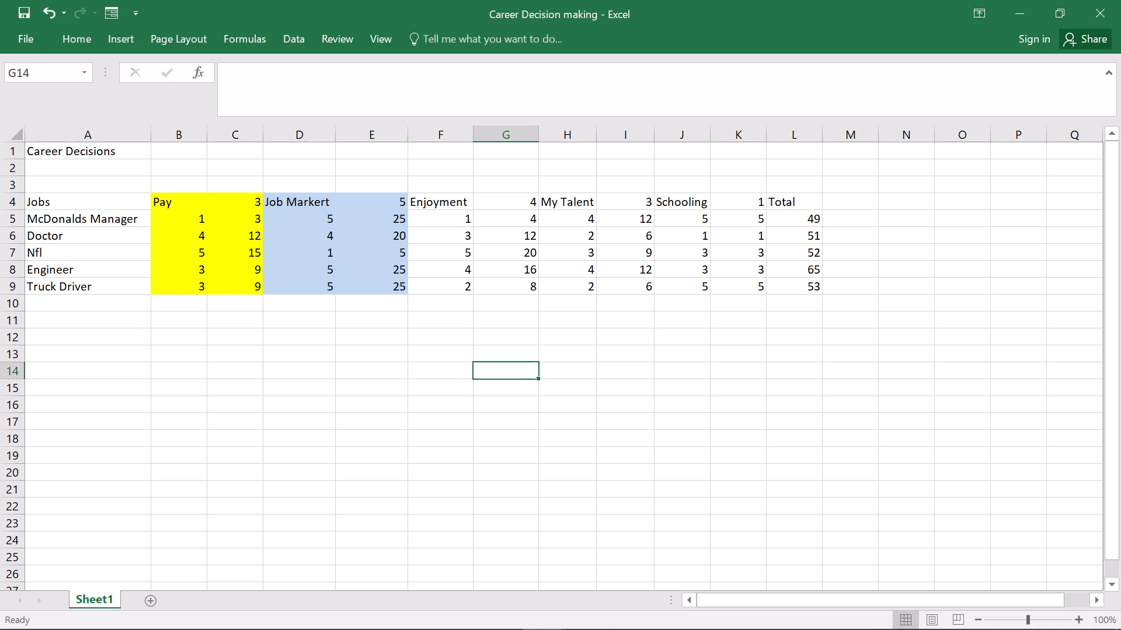
Shade the Enjoyment block F4:G9 with a light gold-orange fill colour.
drag(426, 205, 542, 283)
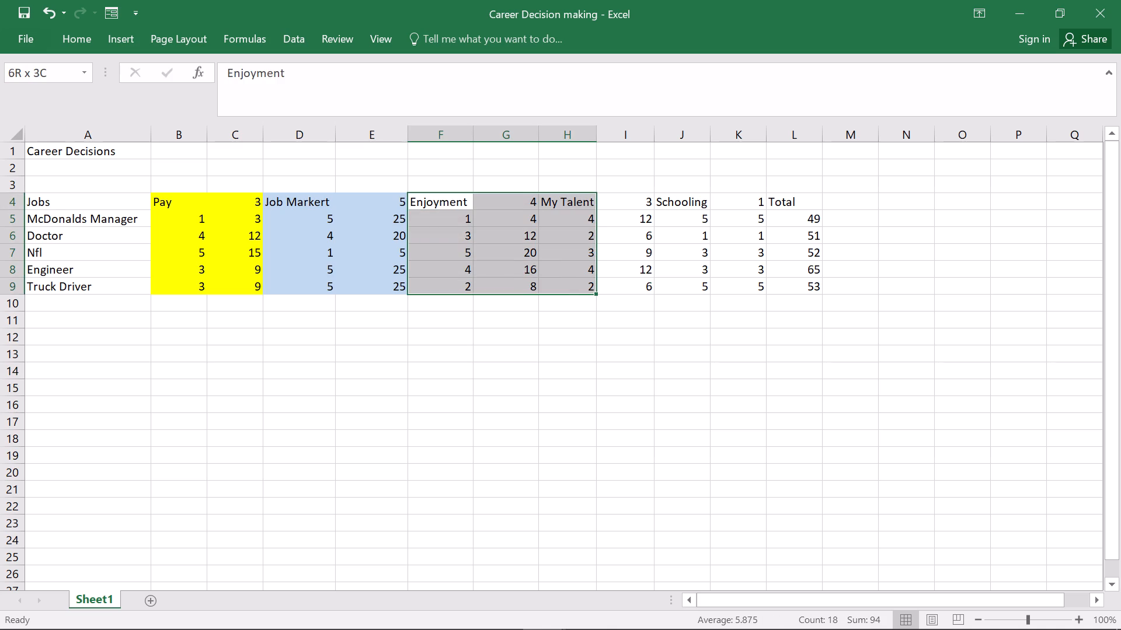
drag(542, 283, 526, 285)
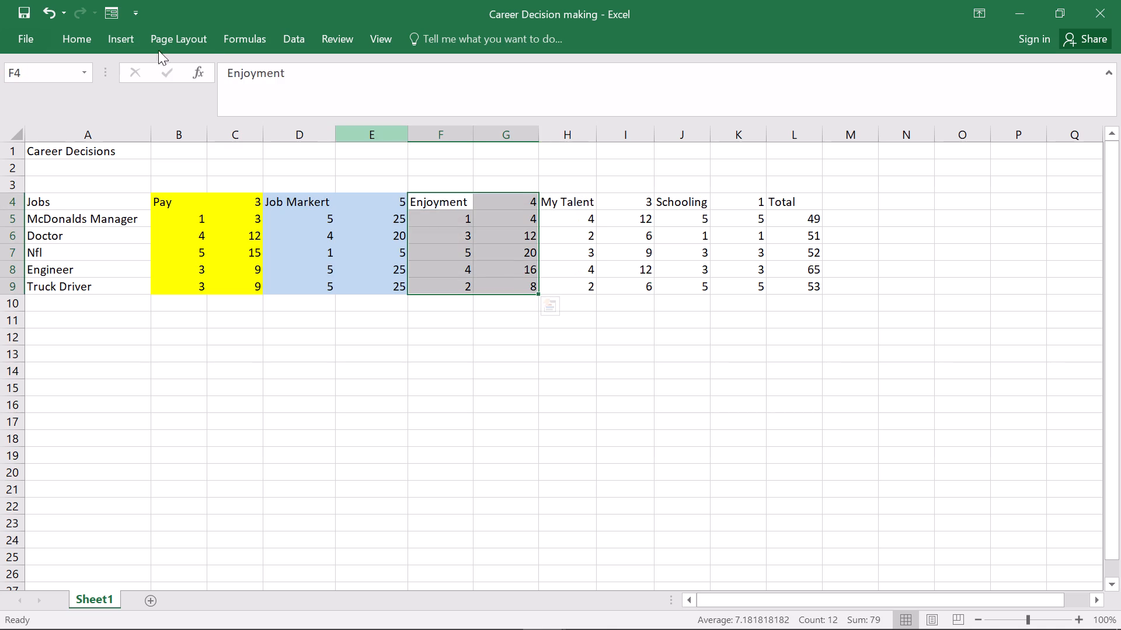
click(88, 37)
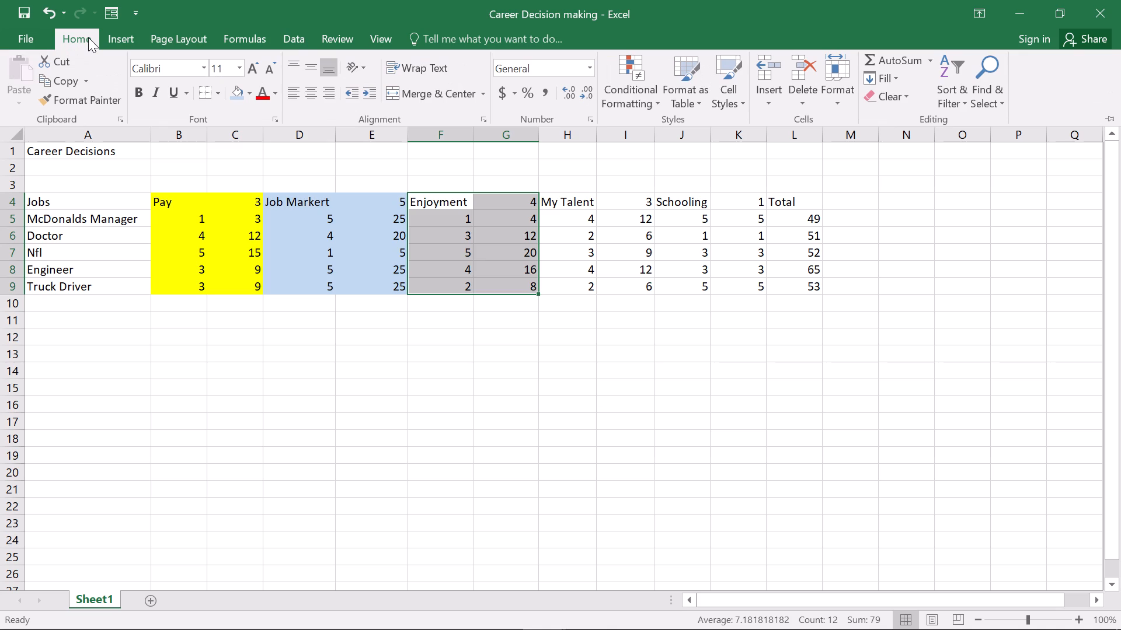
click(244, 93)
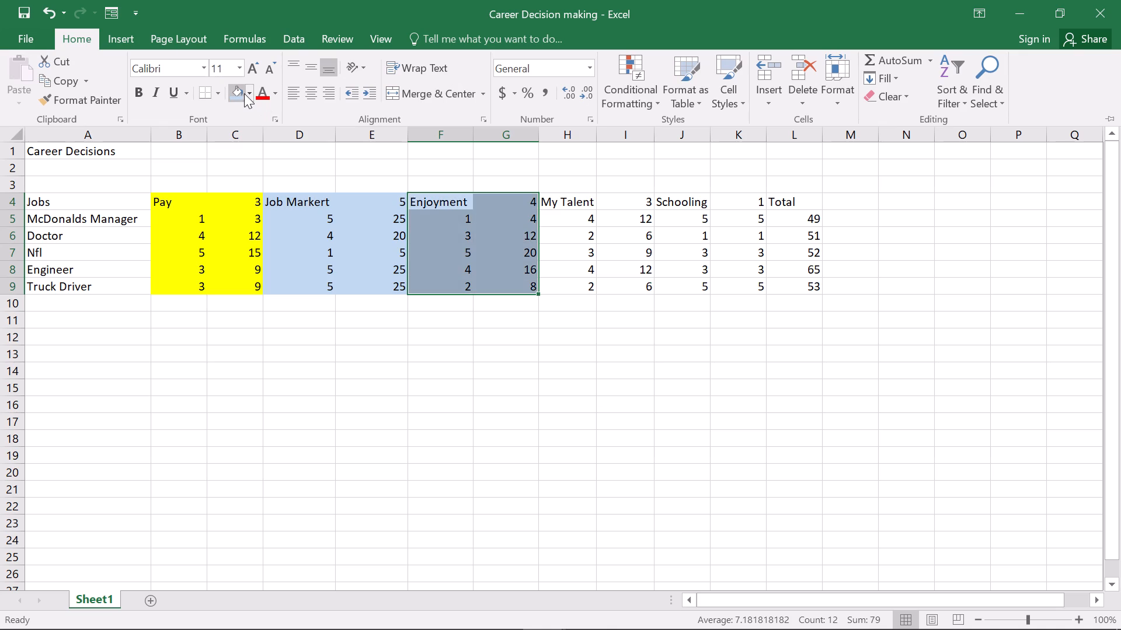
click(250, 94)
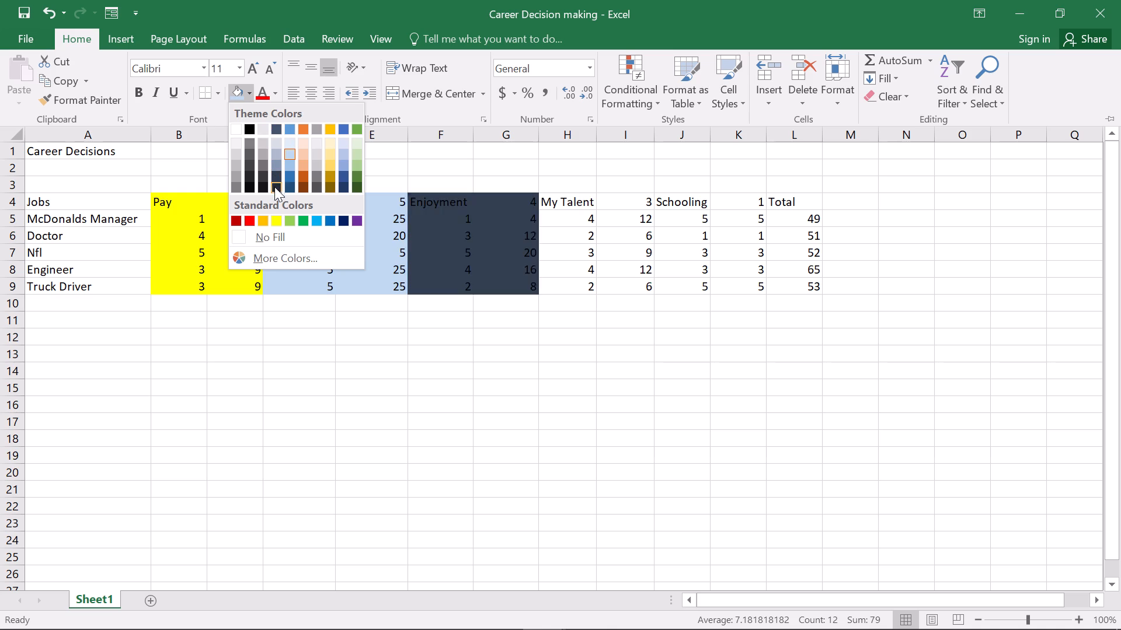
click(328, 163)
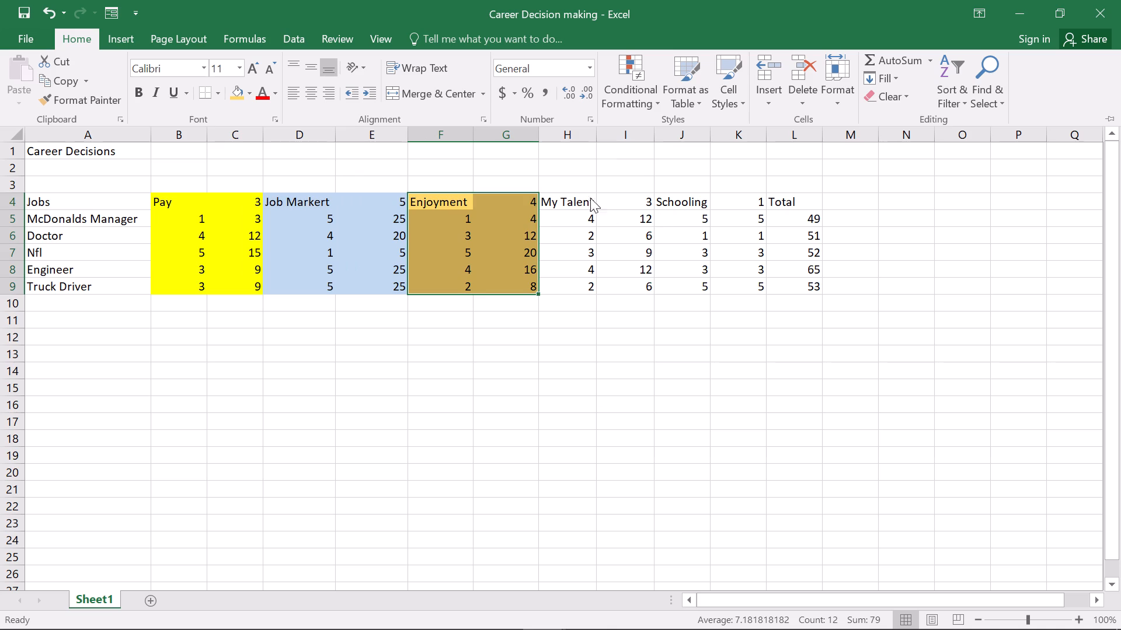
click(575, 223)
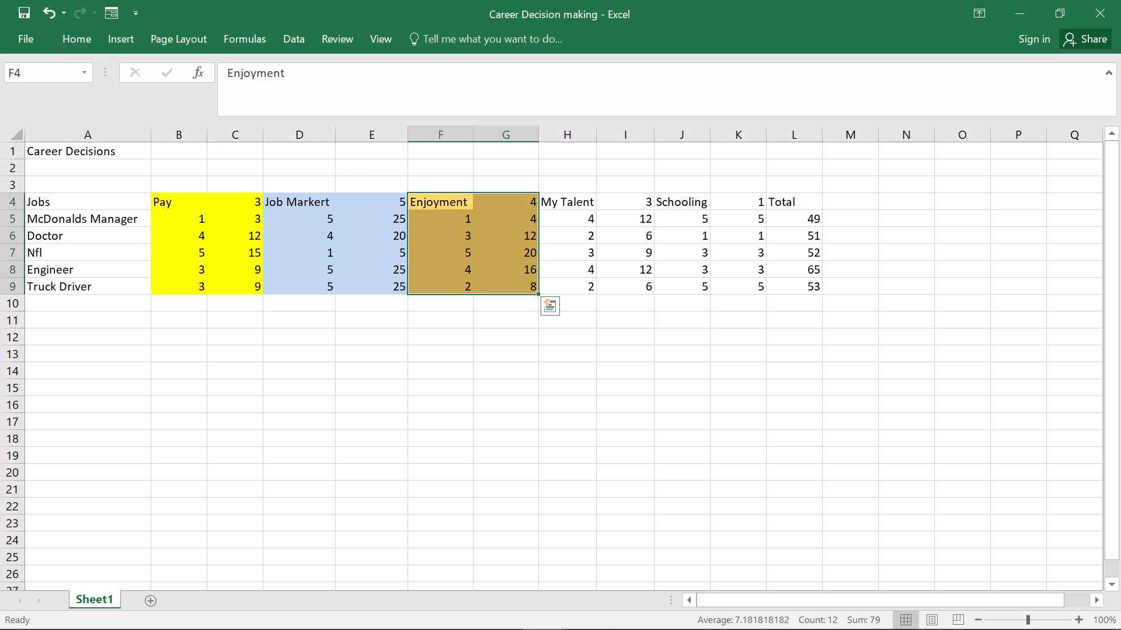
Shade the My Talent block H4:I9 with a light green fill colour.
drag(553, 197, 676, 279)
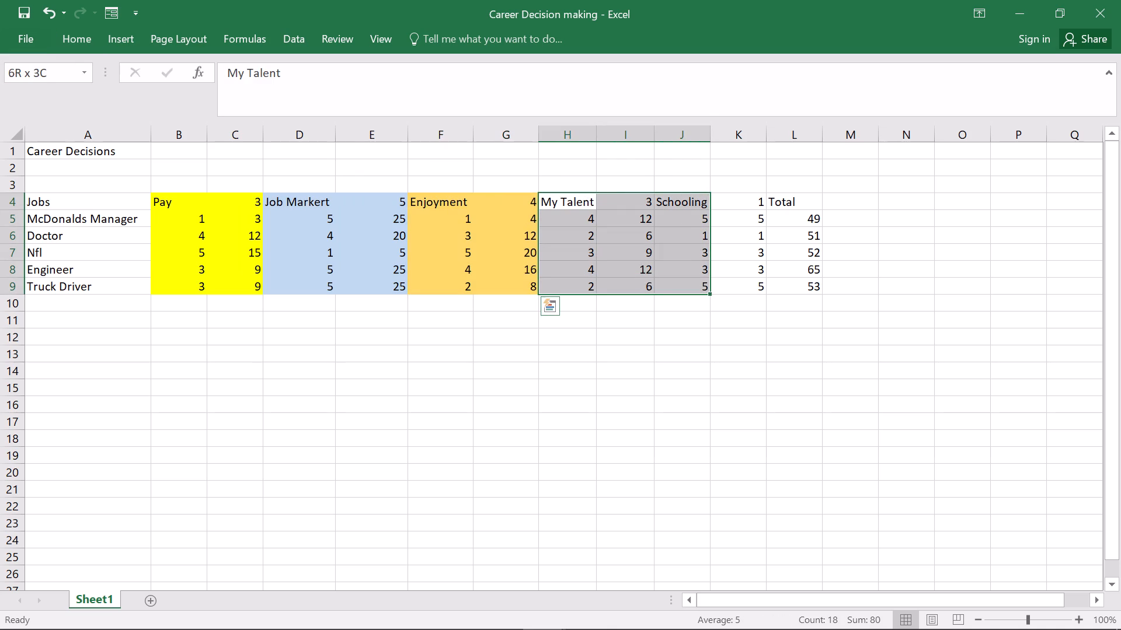
drag(676, 279, 647, 286)
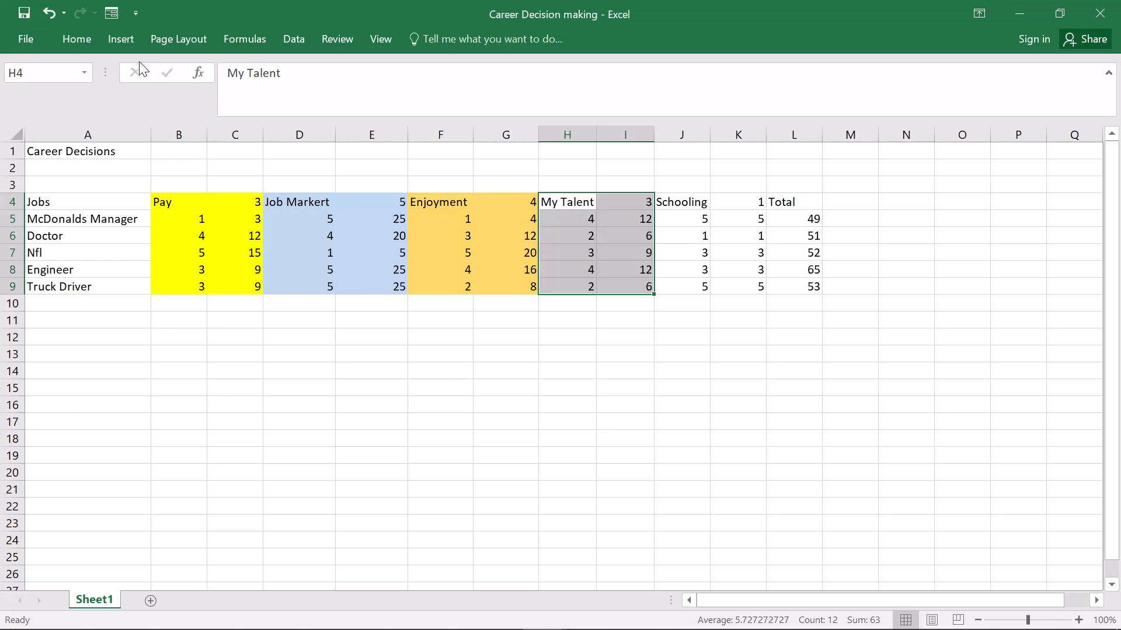
click(91, 40)
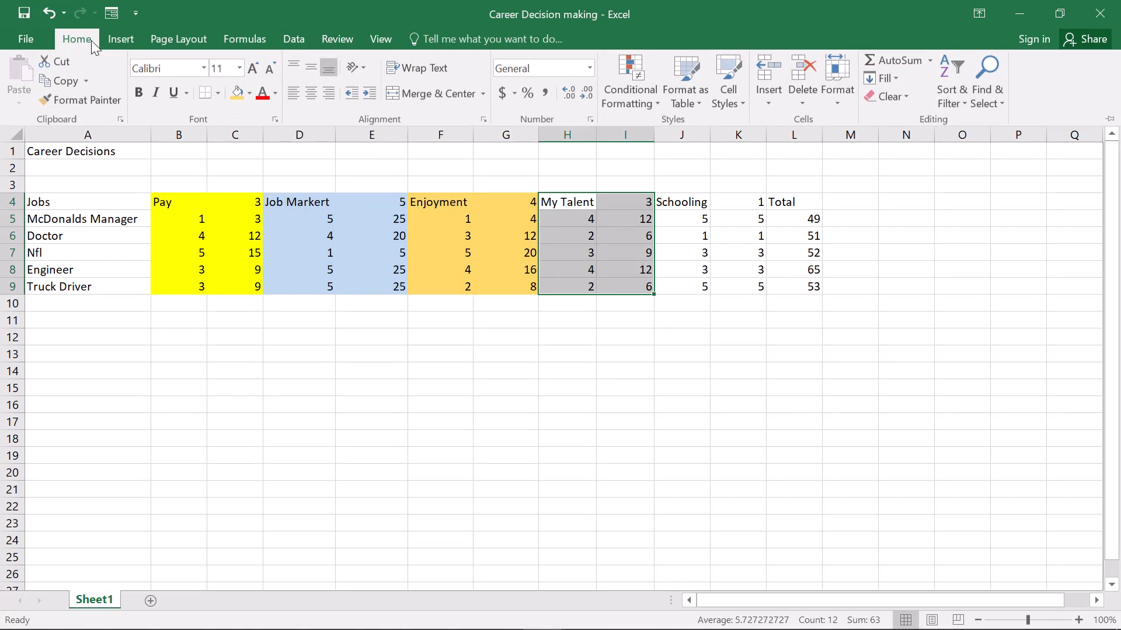
click(246, 93)
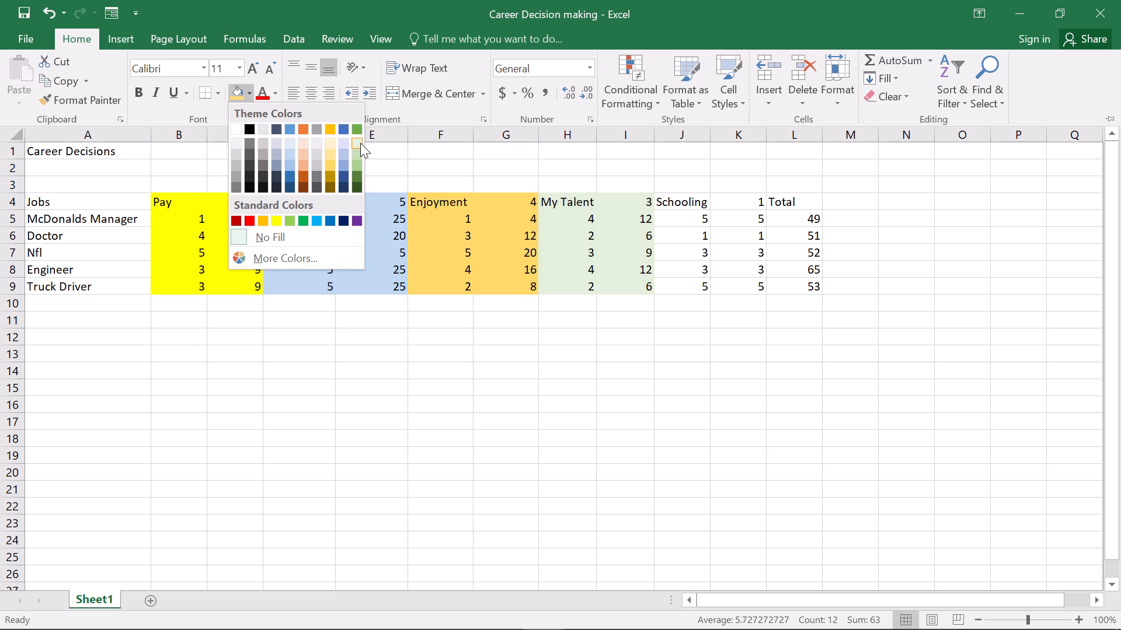
click(357, 149)
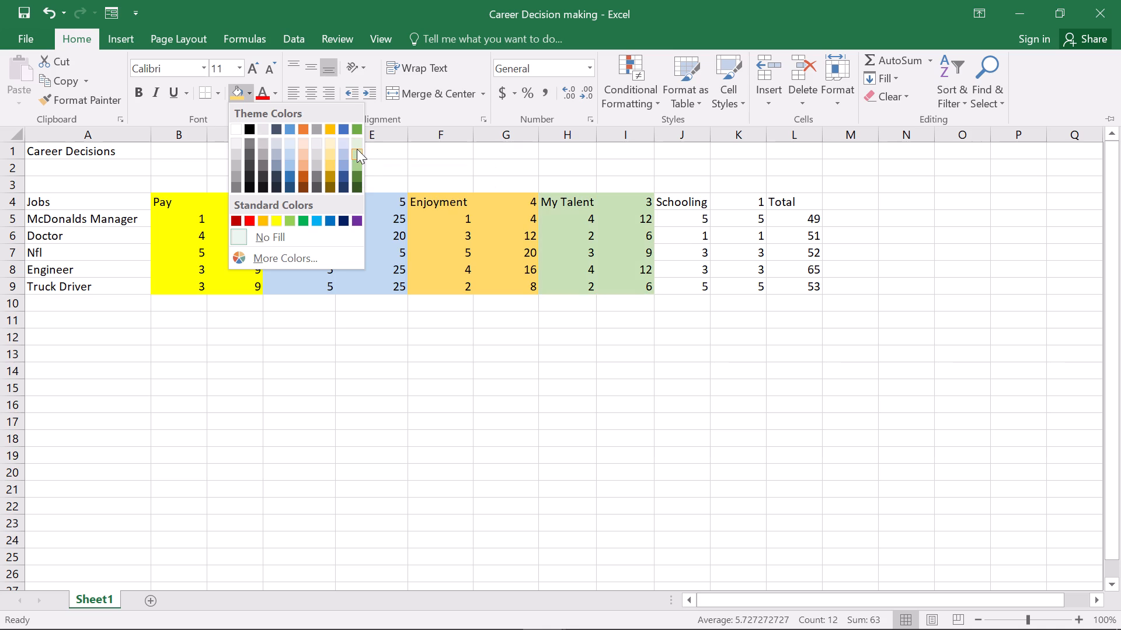
click(726, 383)
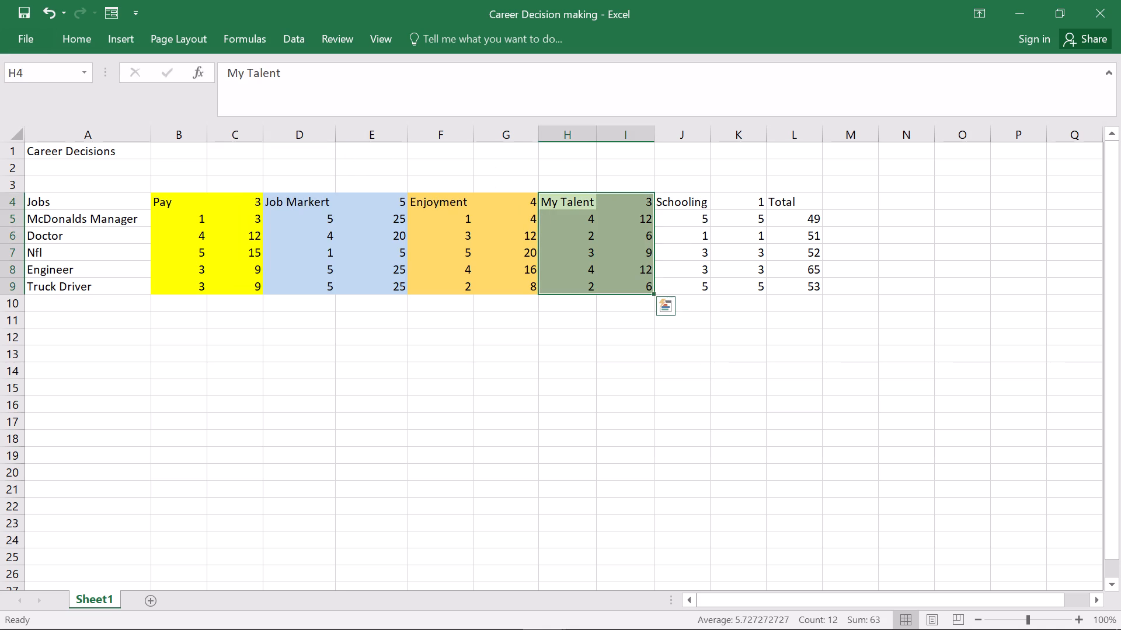
click(750, 386)
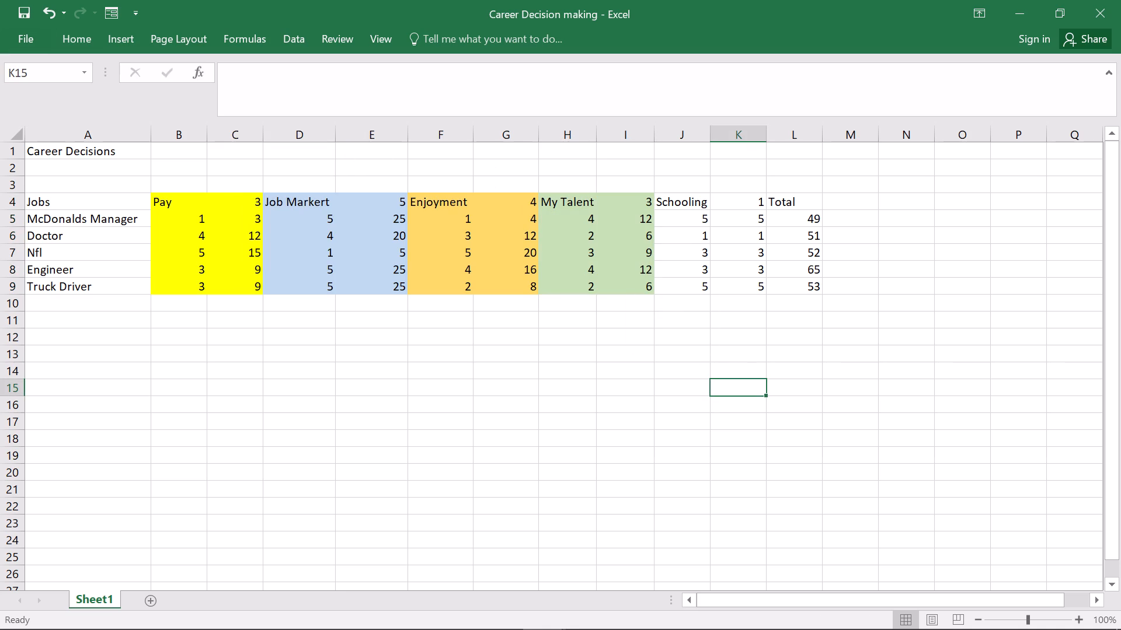
Shade the Schooling block J4:K9 with a light grey fill colour.
drag(669, 198, 741, 265)
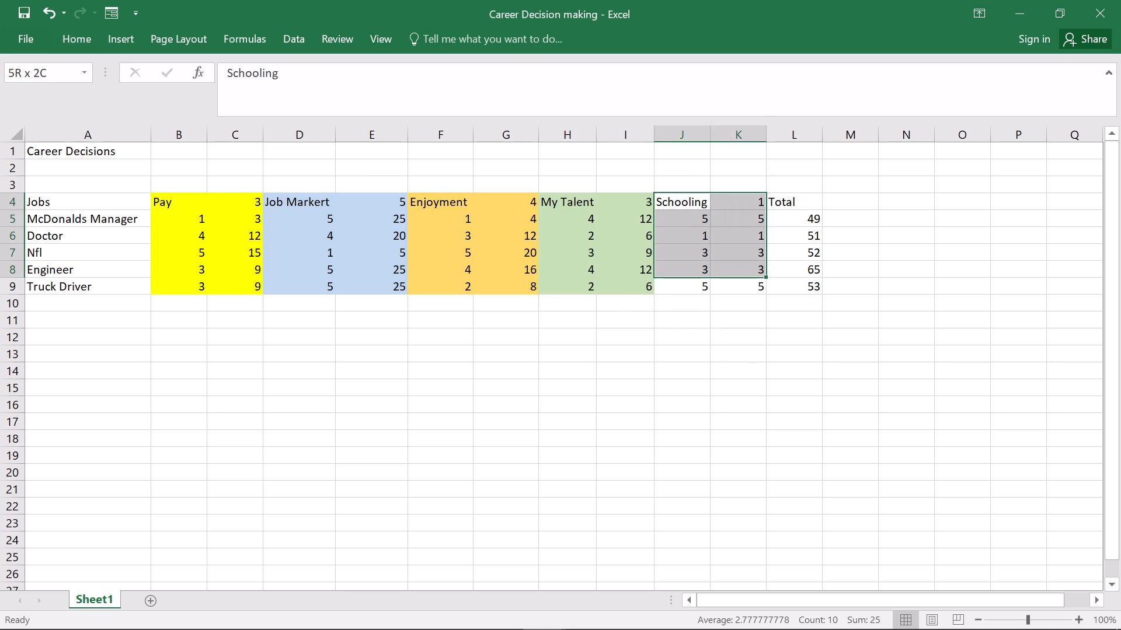
drag(741, 265, 746, 288)
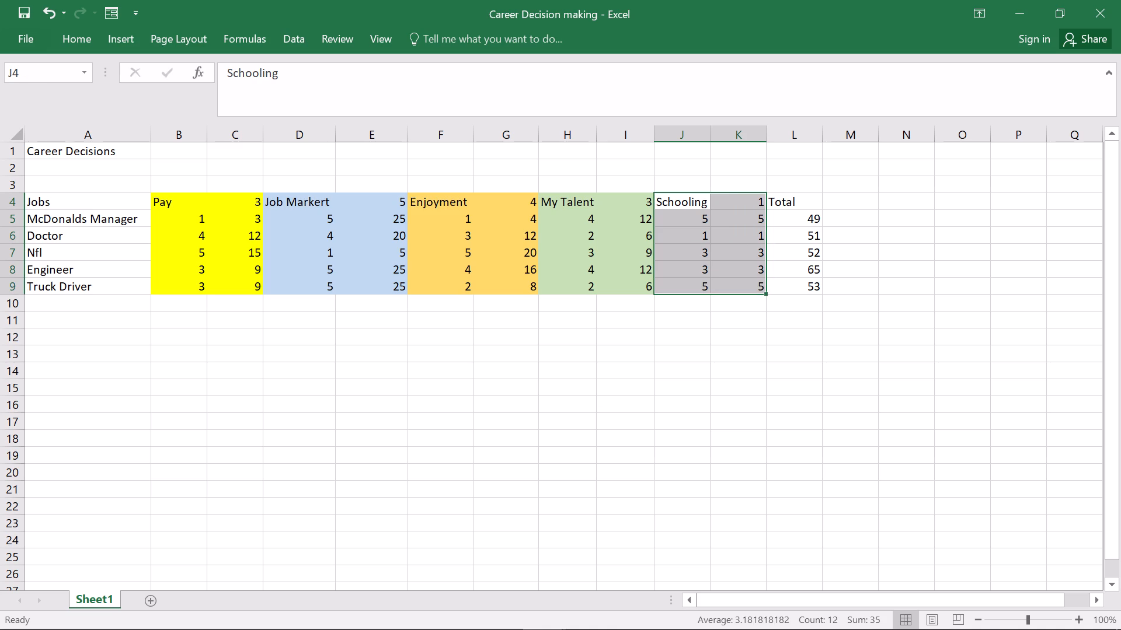
click(81, 39)
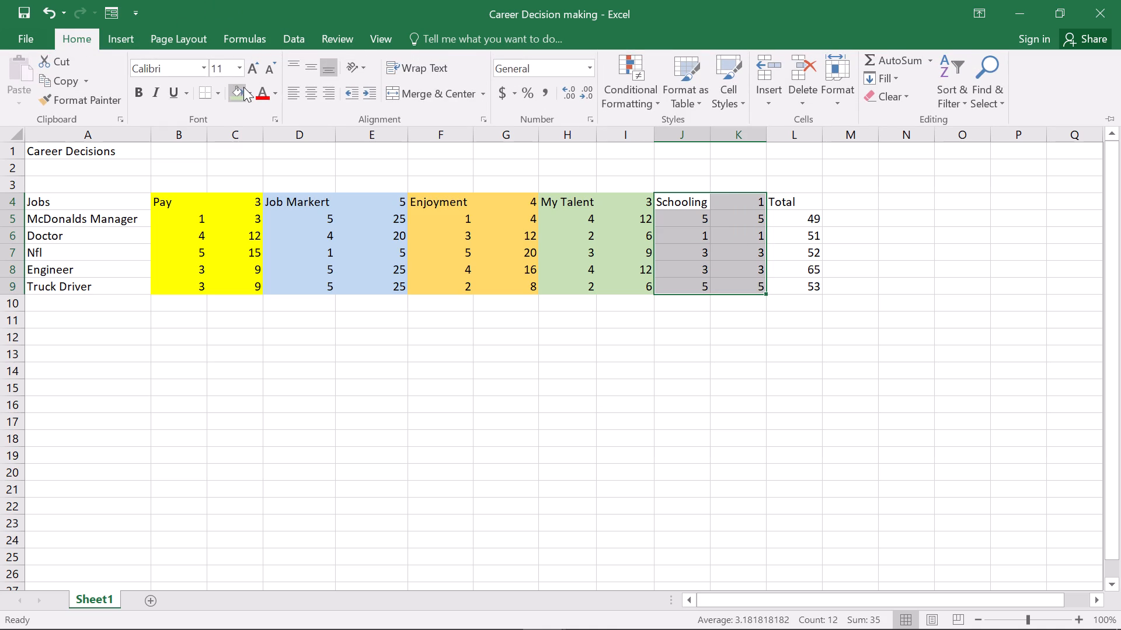
click(248, 89)
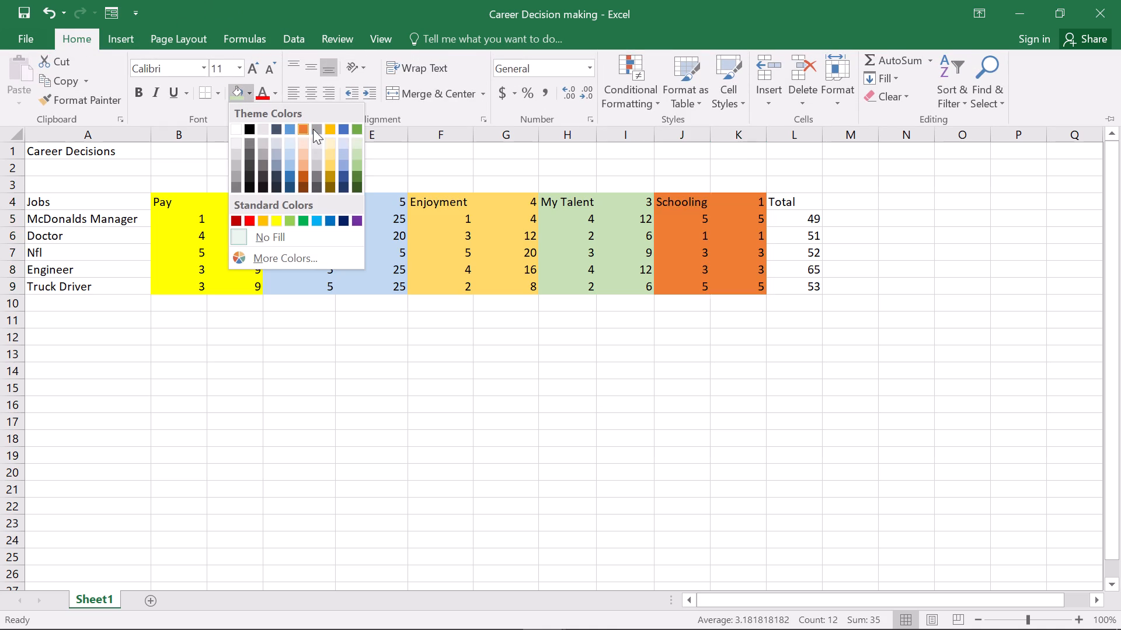
click(263, 142)
click(477, 346)
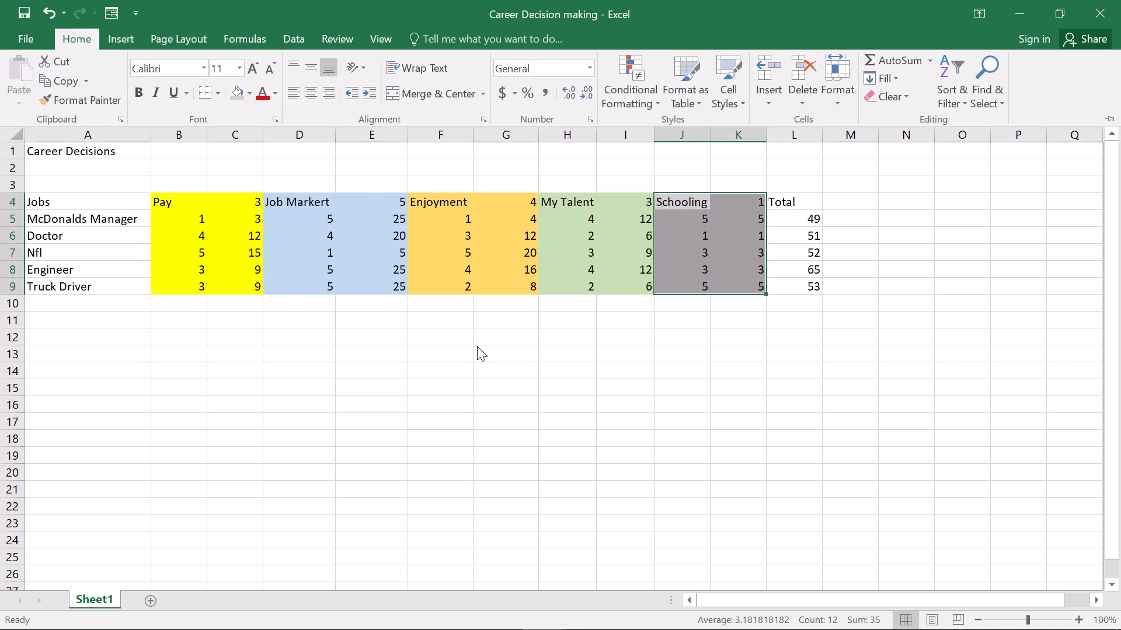
click(532, 395)
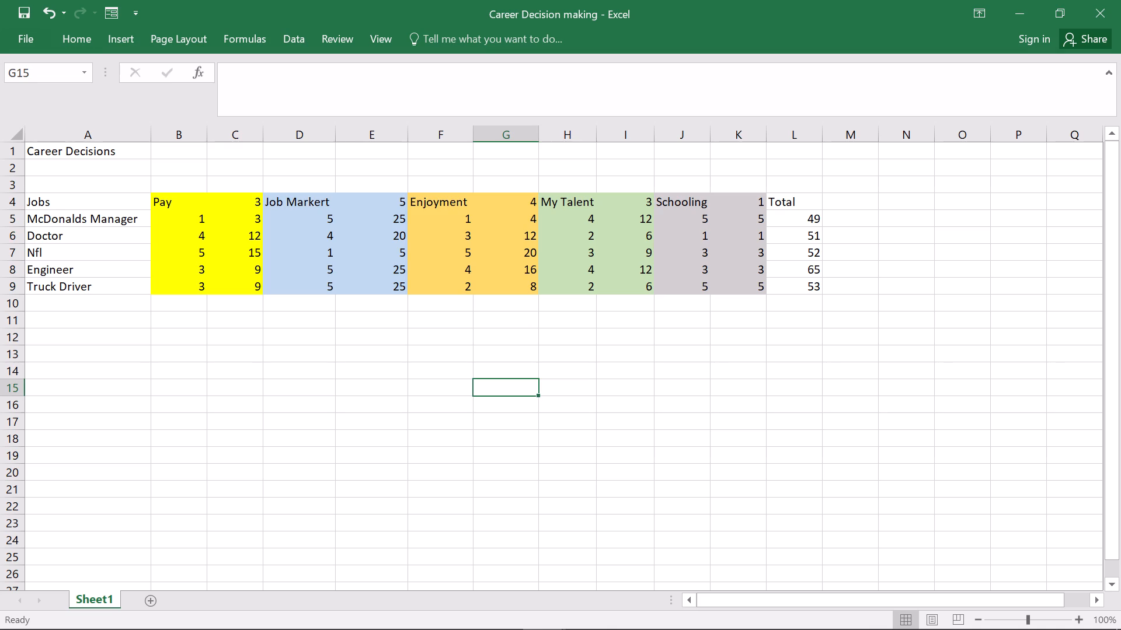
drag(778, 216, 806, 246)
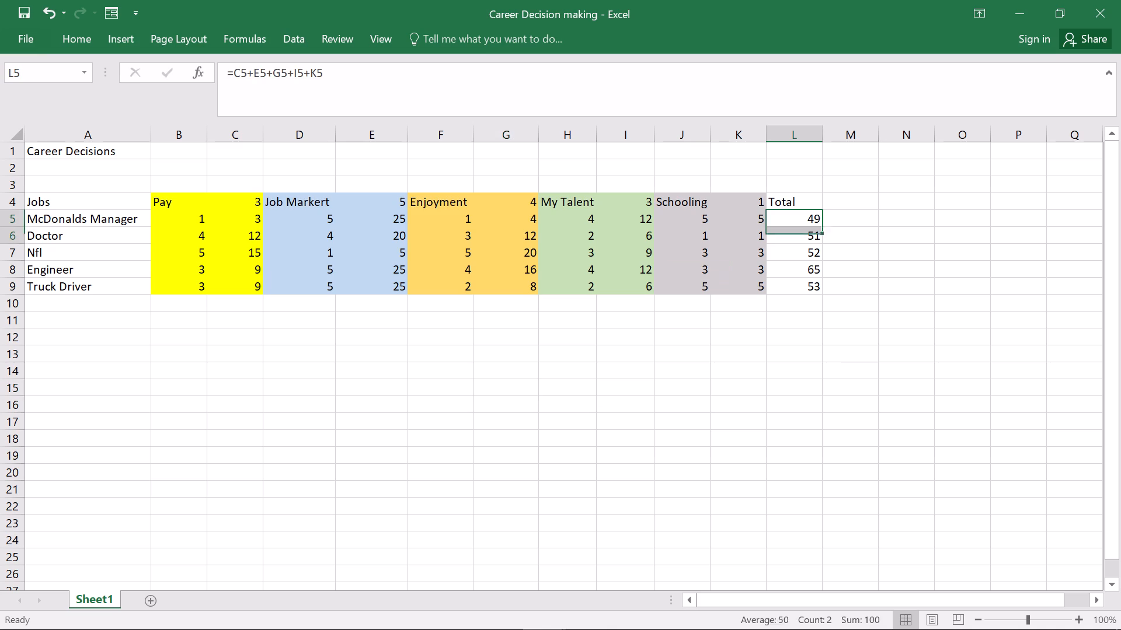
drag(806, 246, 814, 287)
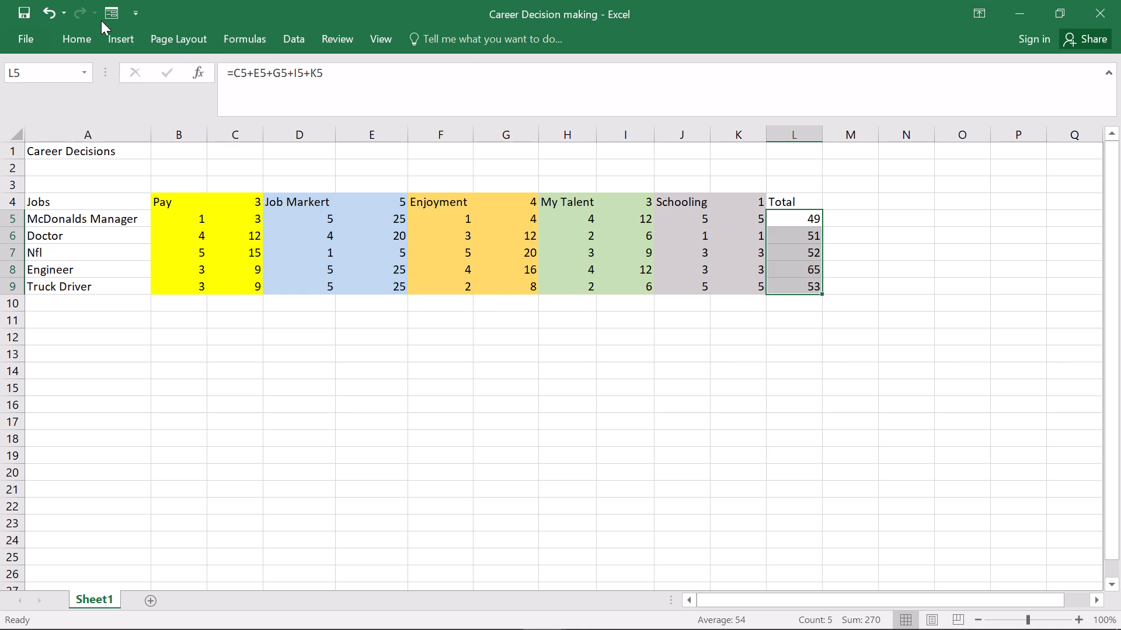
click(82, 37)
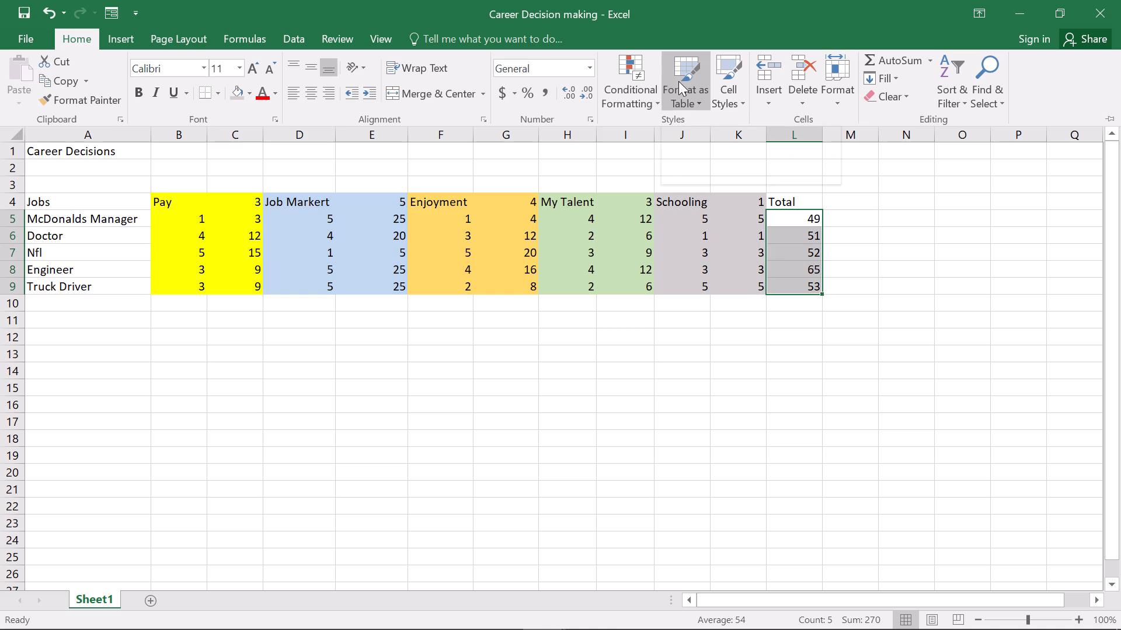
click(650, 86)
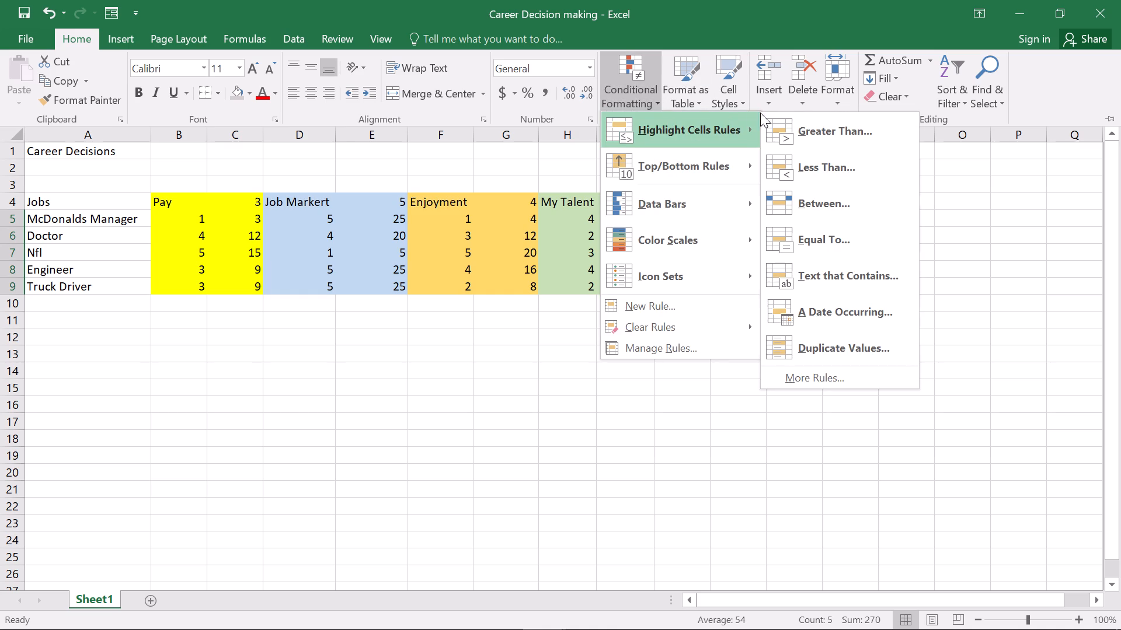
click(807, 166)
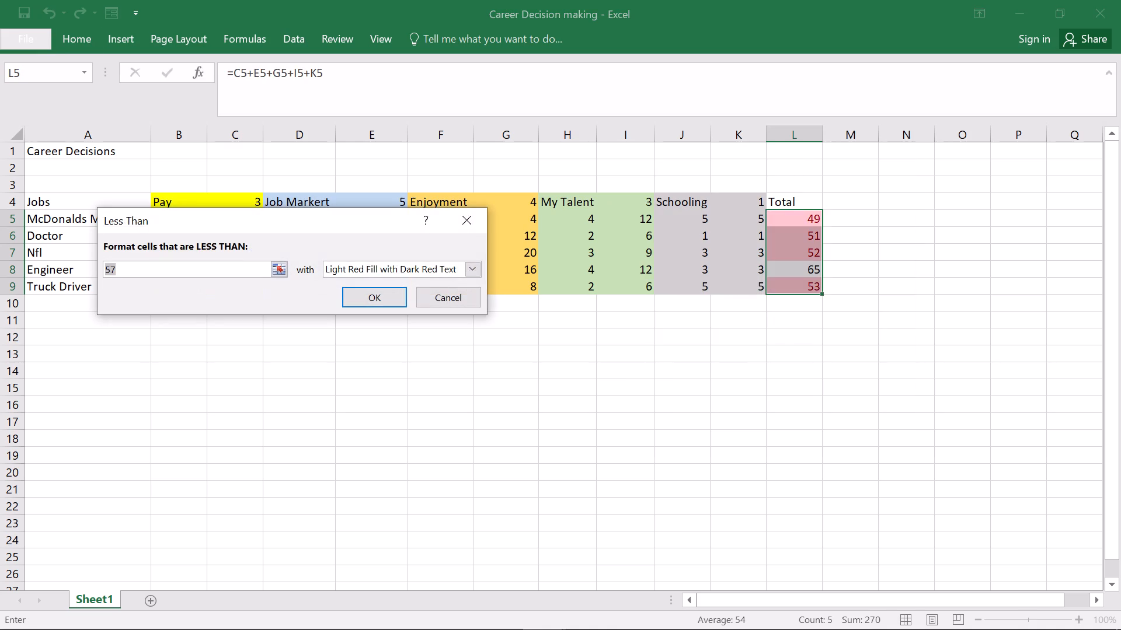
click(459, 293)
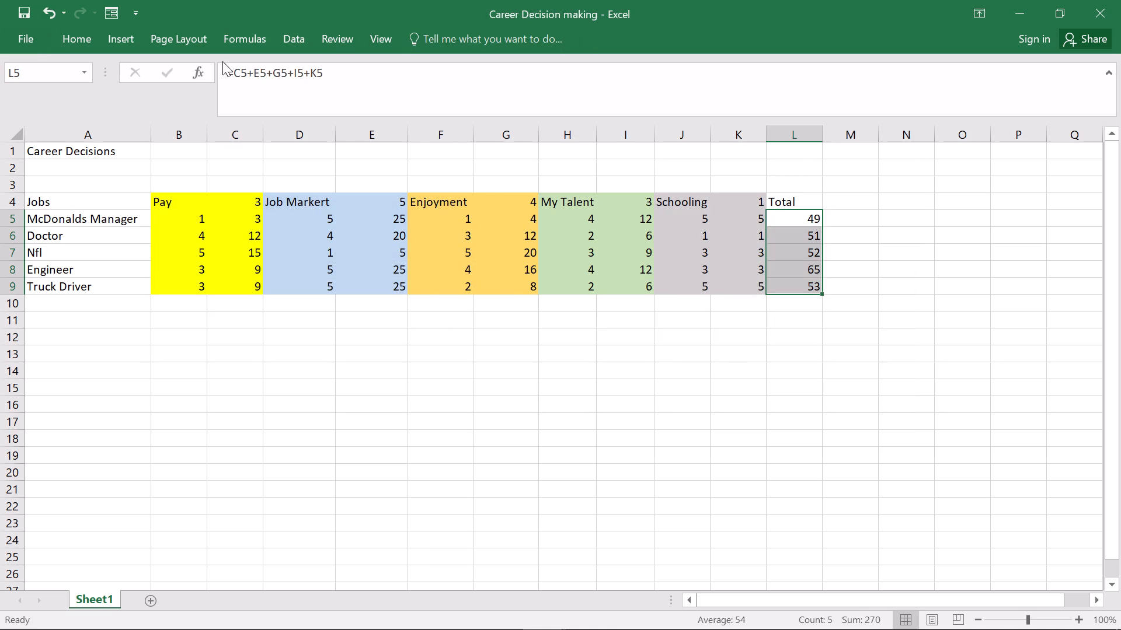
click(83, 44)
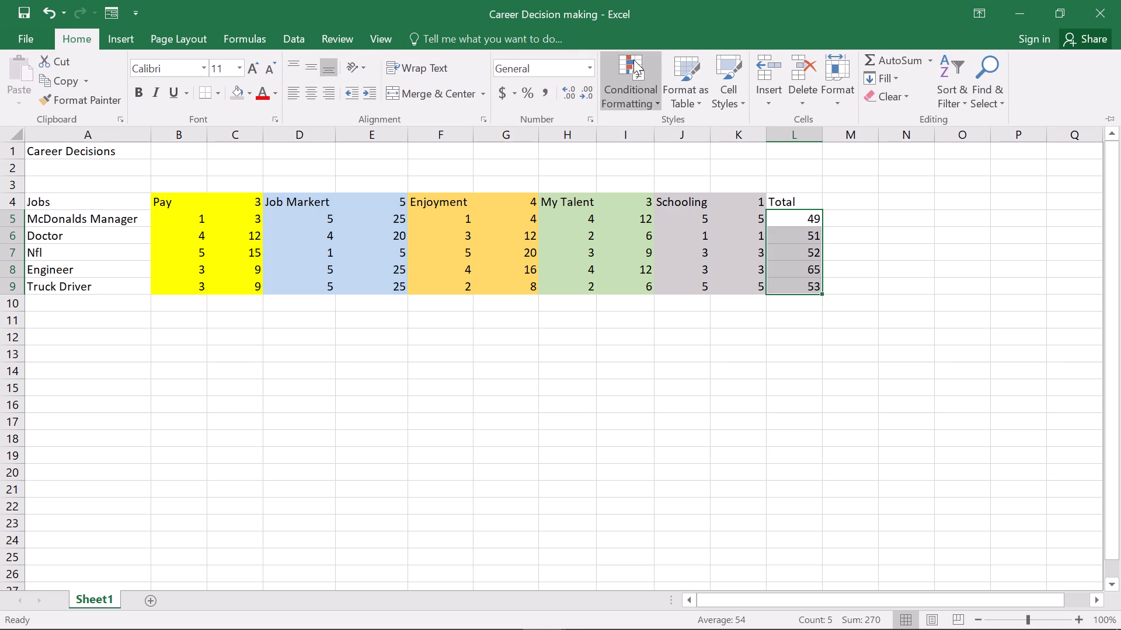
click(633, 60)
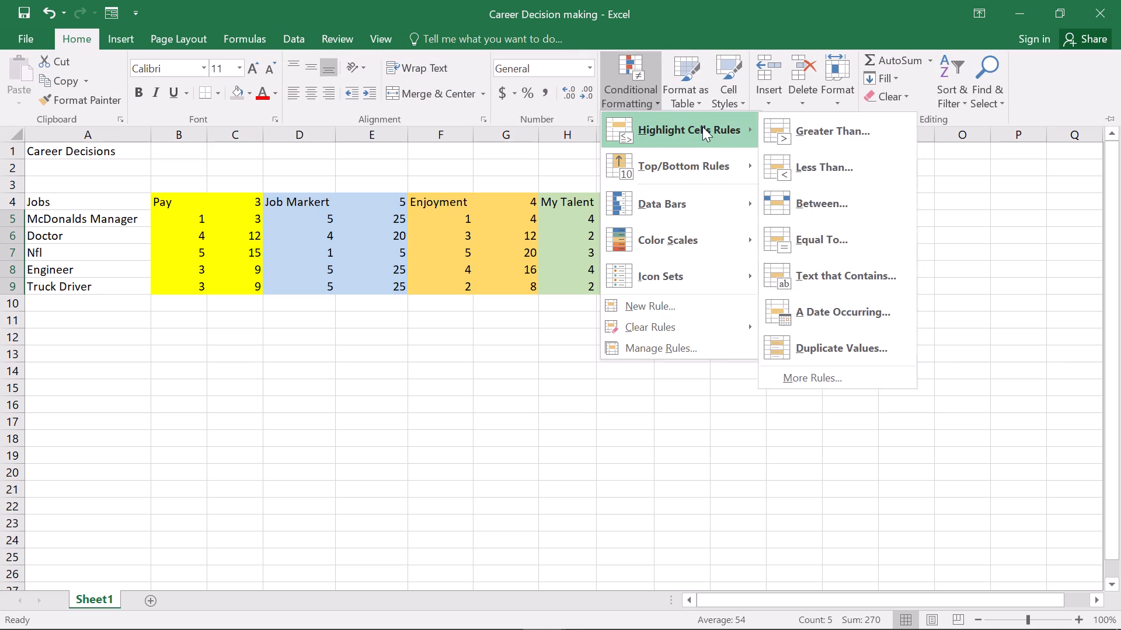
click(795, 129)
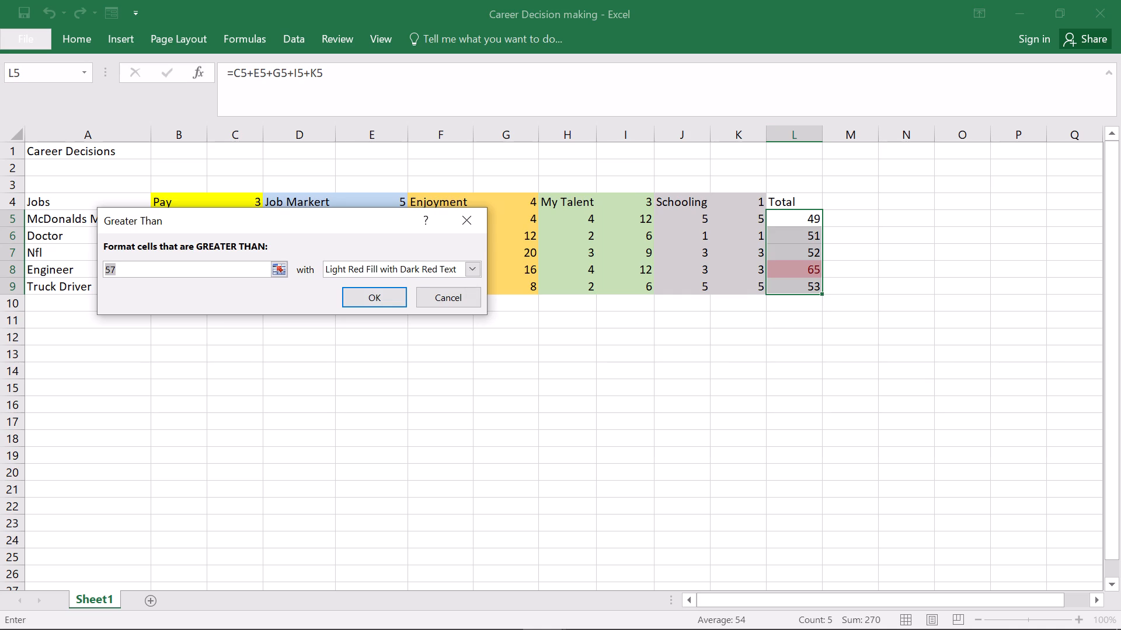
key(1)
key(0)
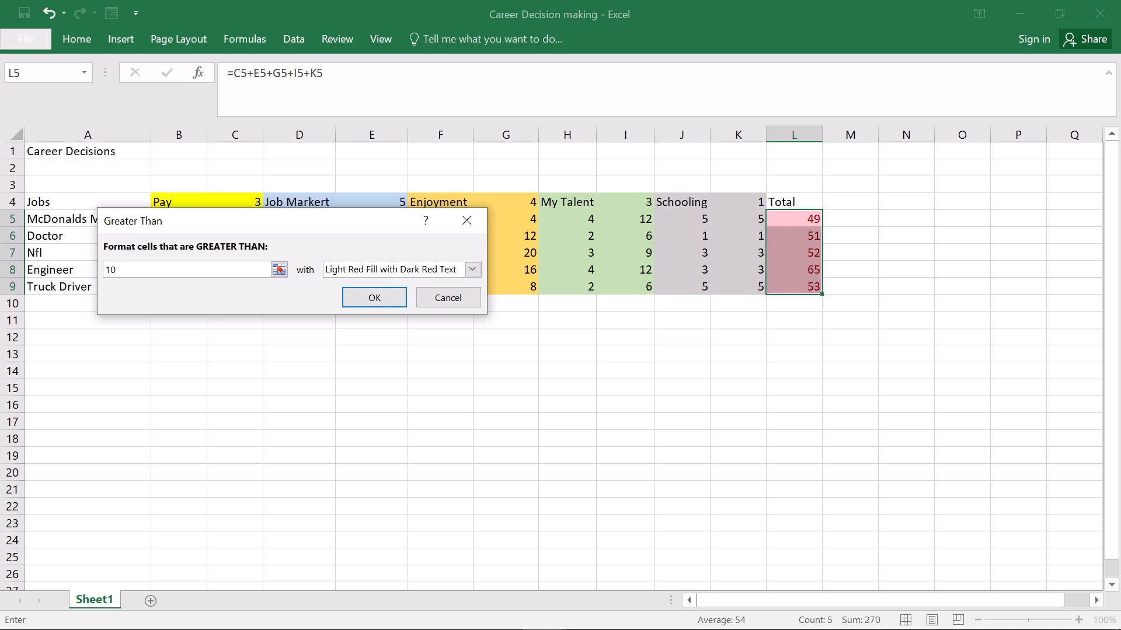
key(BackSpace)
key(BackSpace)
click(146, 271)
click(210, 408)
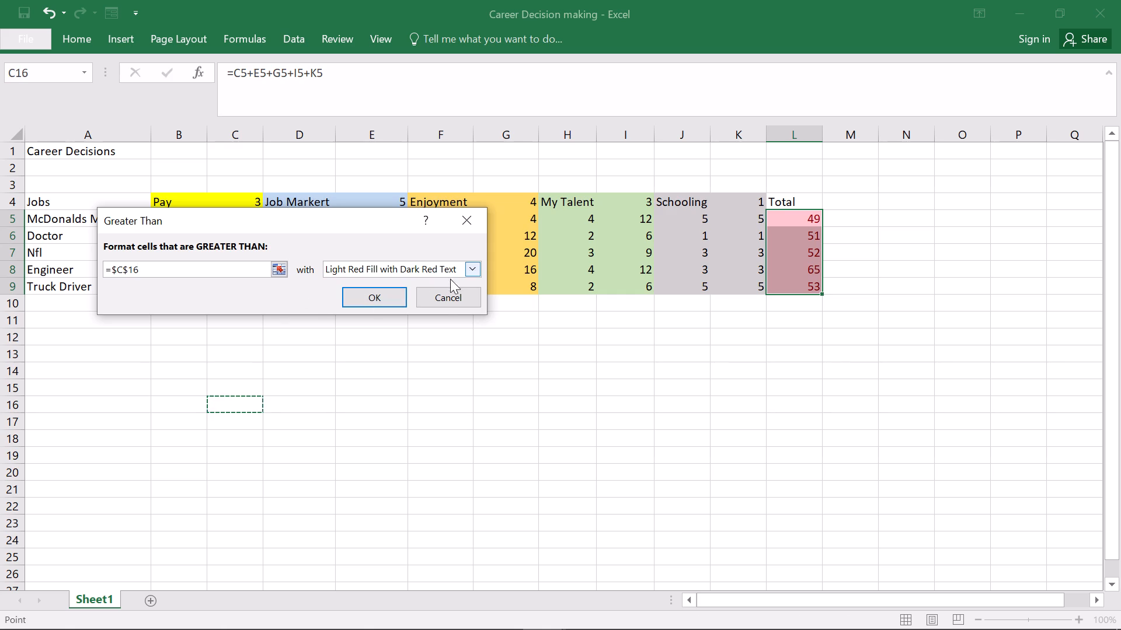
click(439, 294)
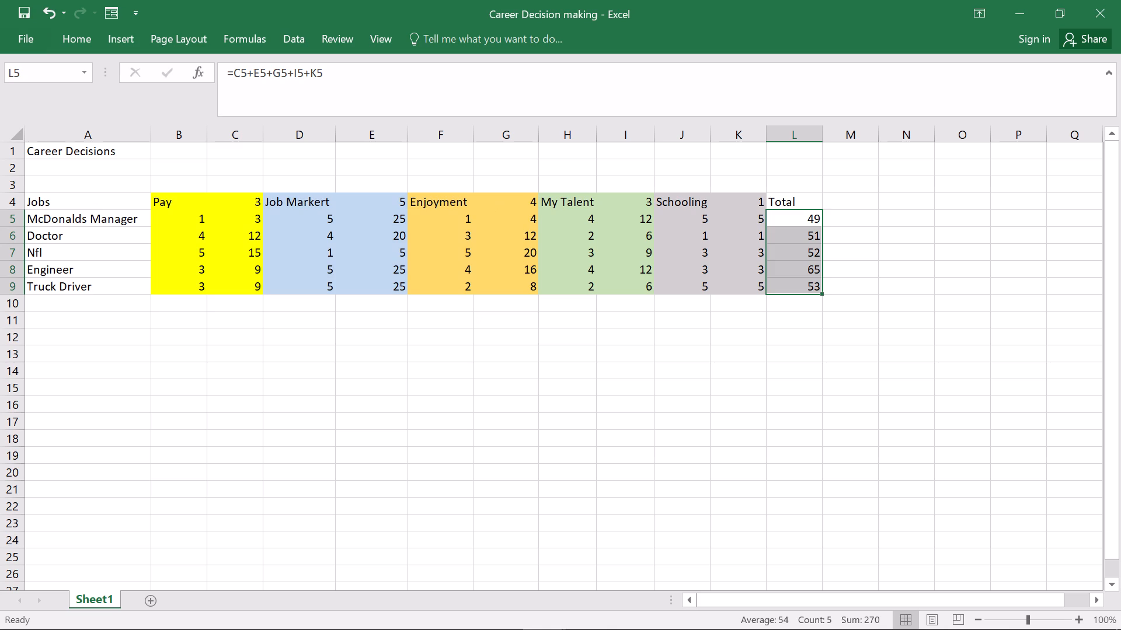
Fill the empty cell F15 with the light grey used for the Schooling block.
click(623, 359)
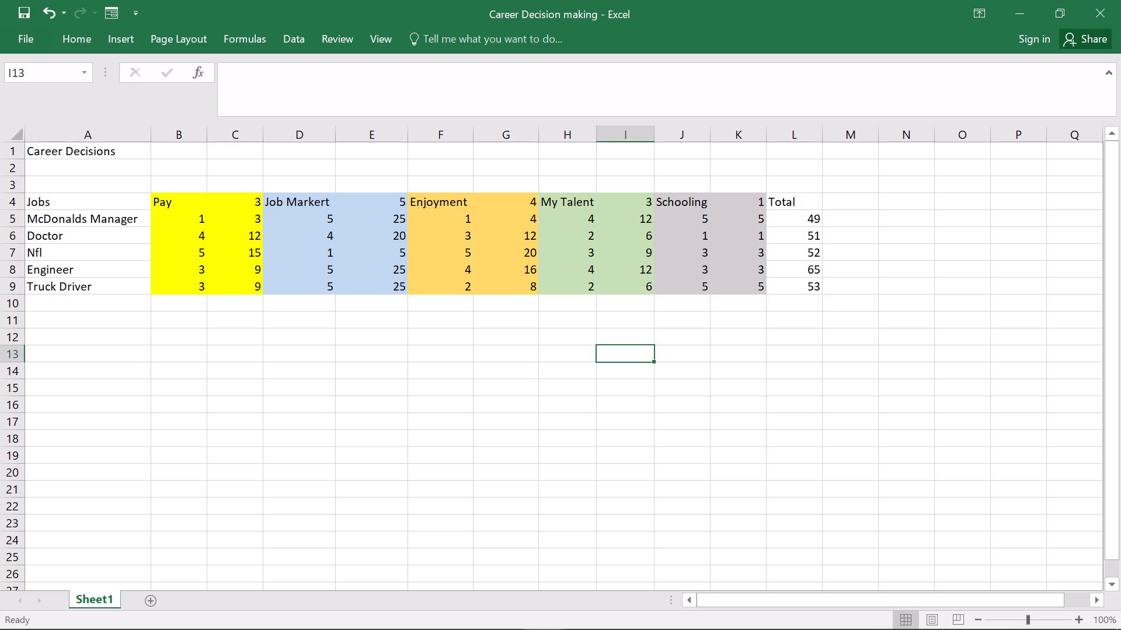
click(427, 386)
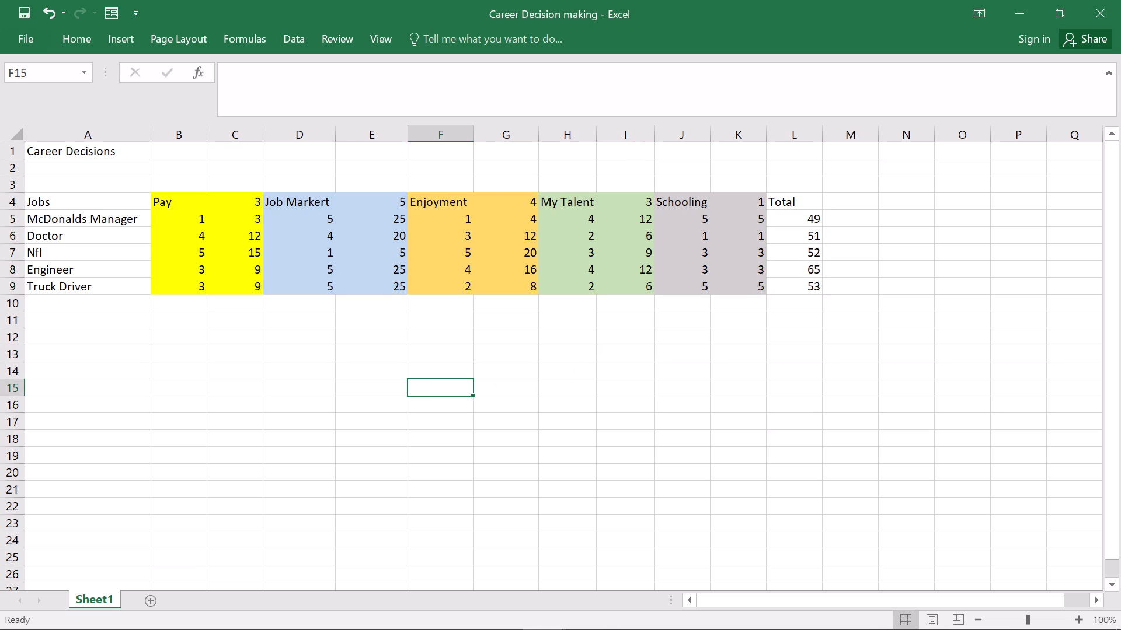
click(76, 40)
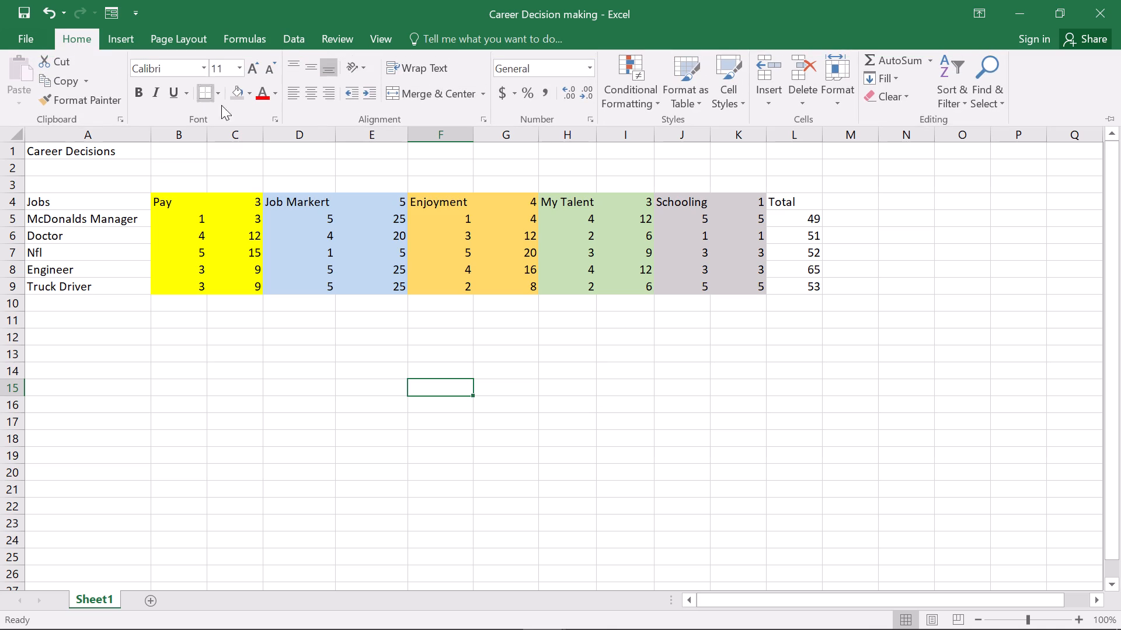
click(254, 100)
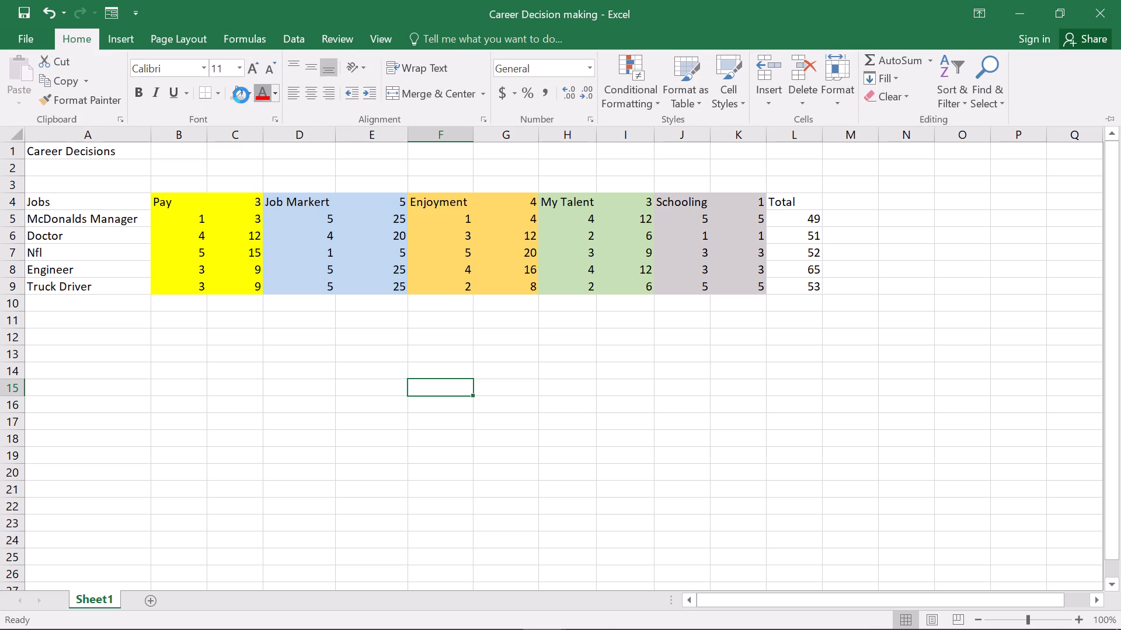
click(243, 94)
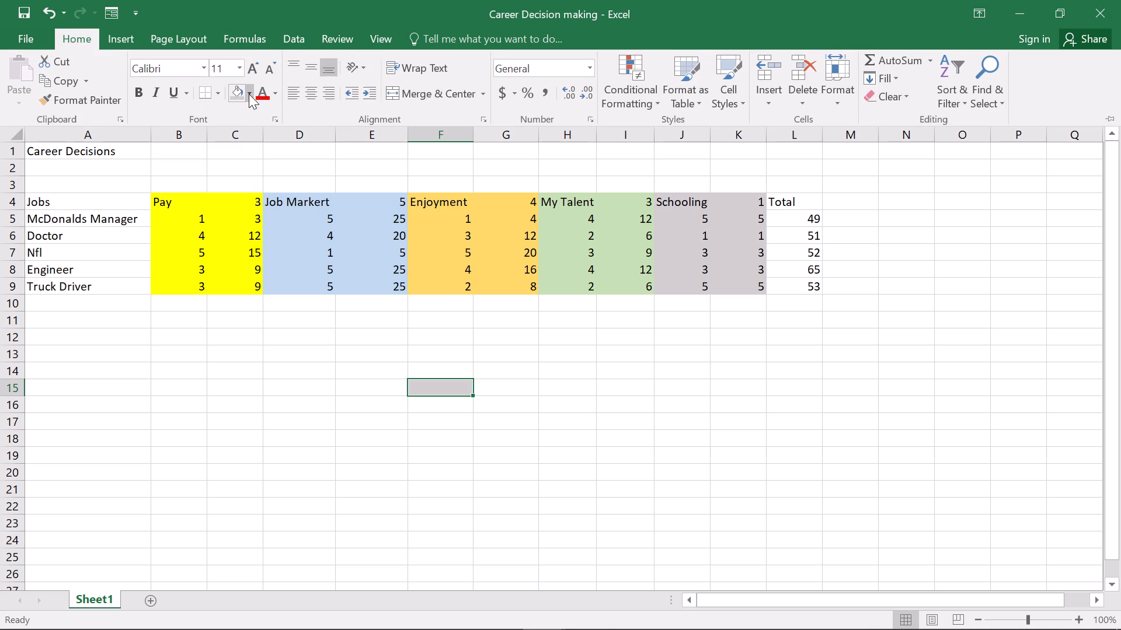
click(250, 94)
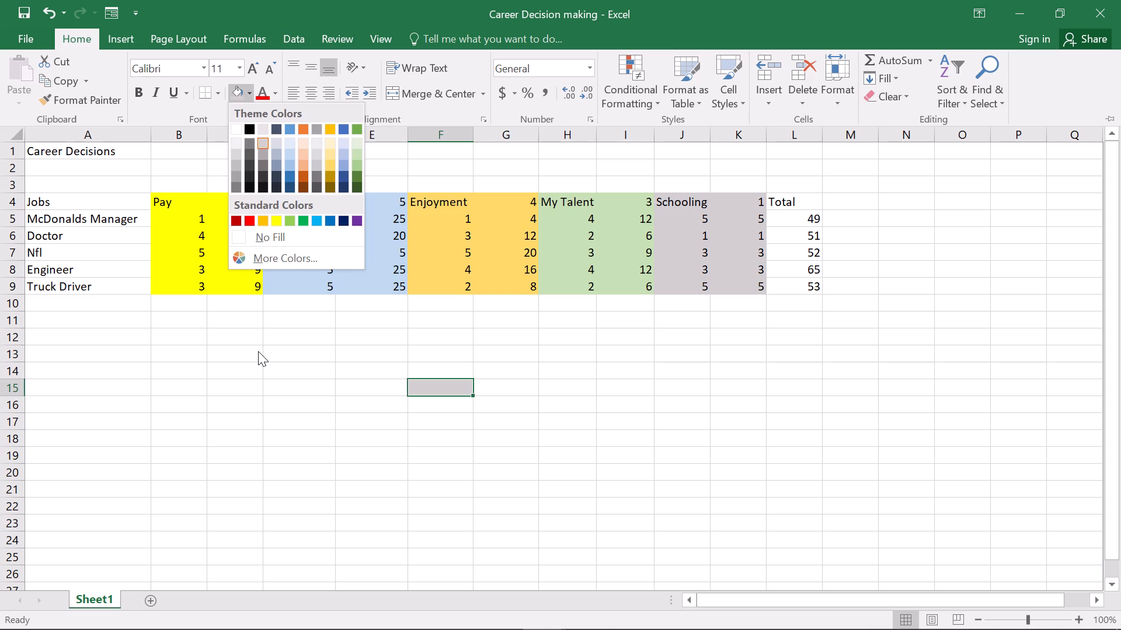
click(258, 351)
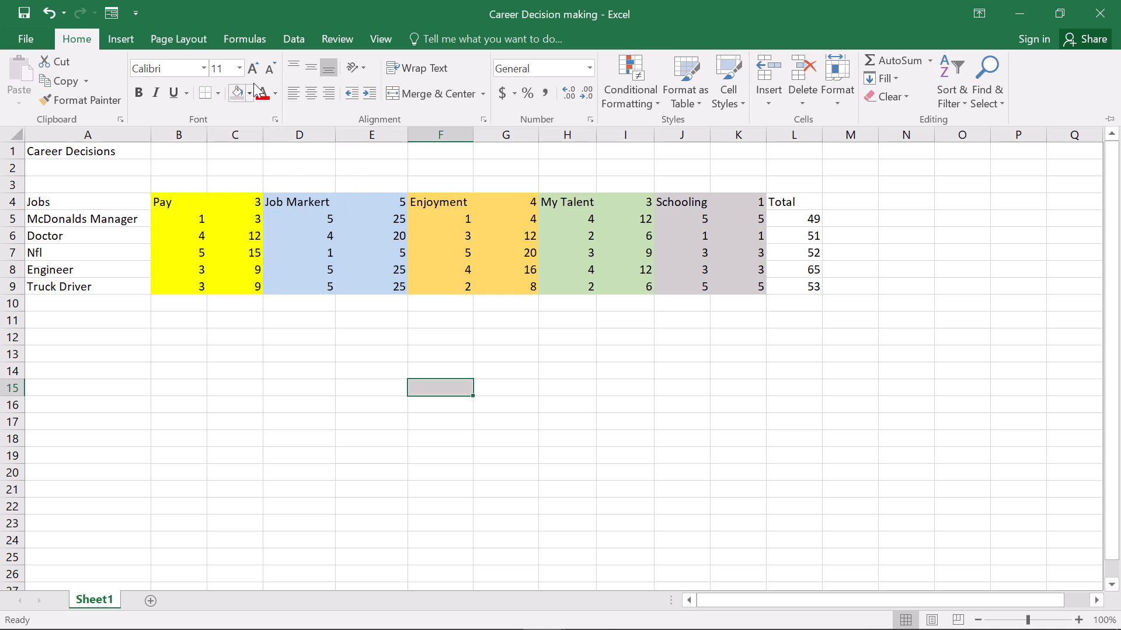
click(269, 93)
Select the job totals in L5:L9.
drag(786, 218, 808, 250)
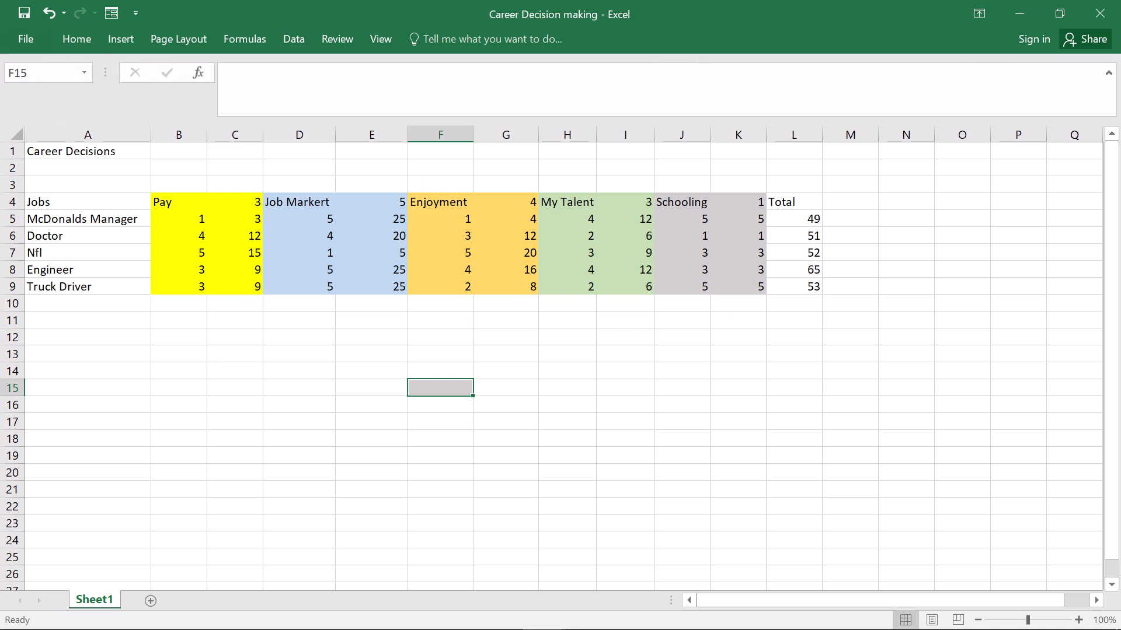
drag(785, 218, 824, 257)
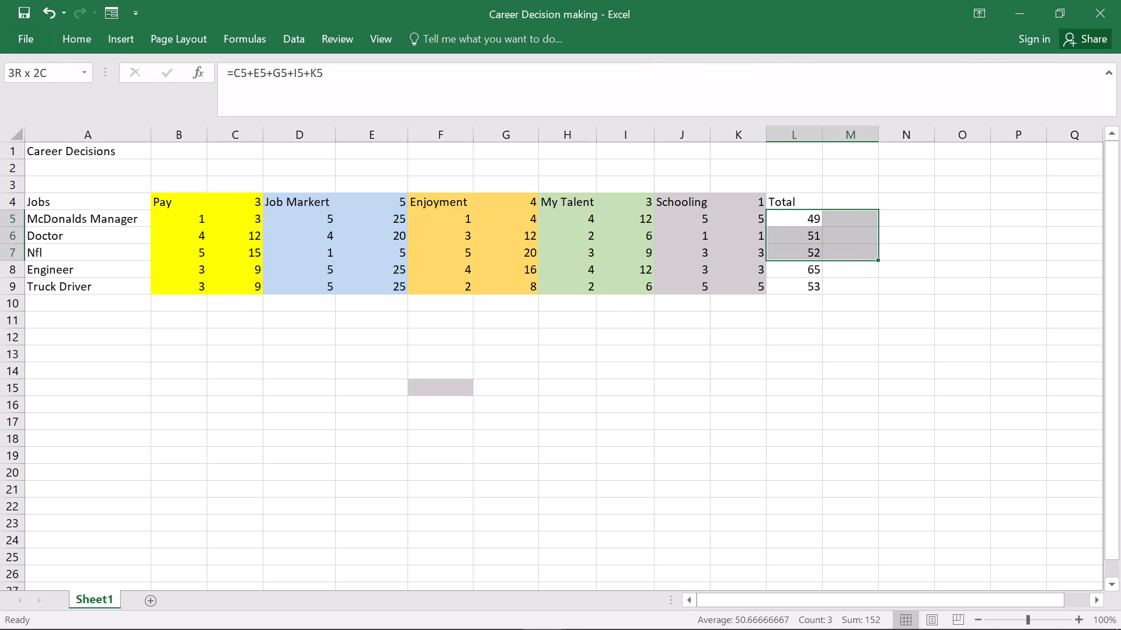
drag(824, 257, 814, 289)
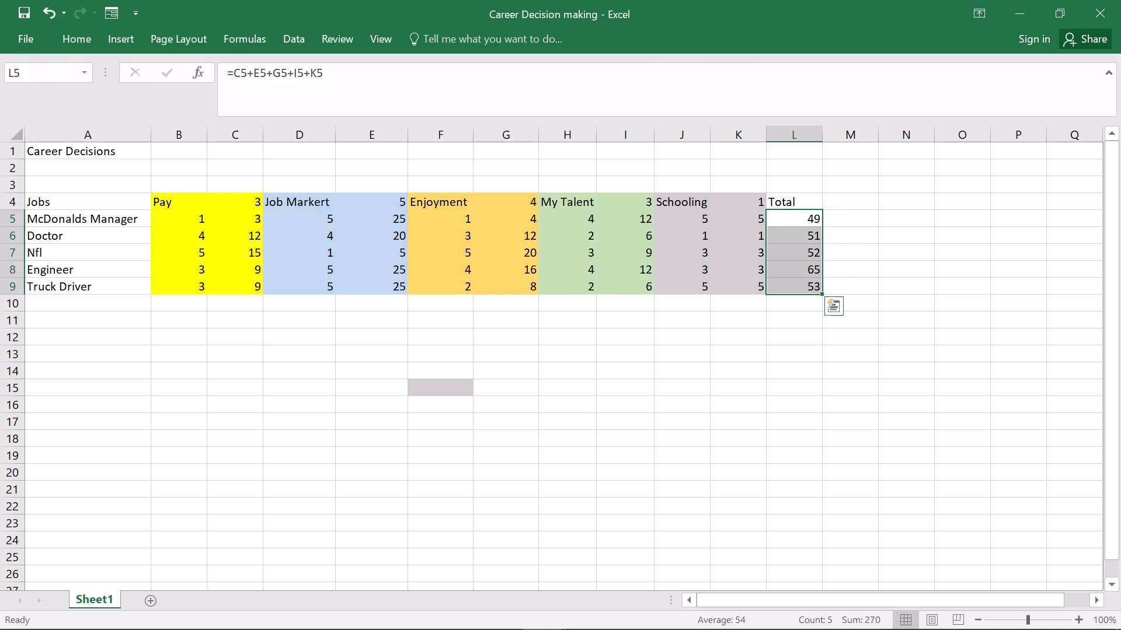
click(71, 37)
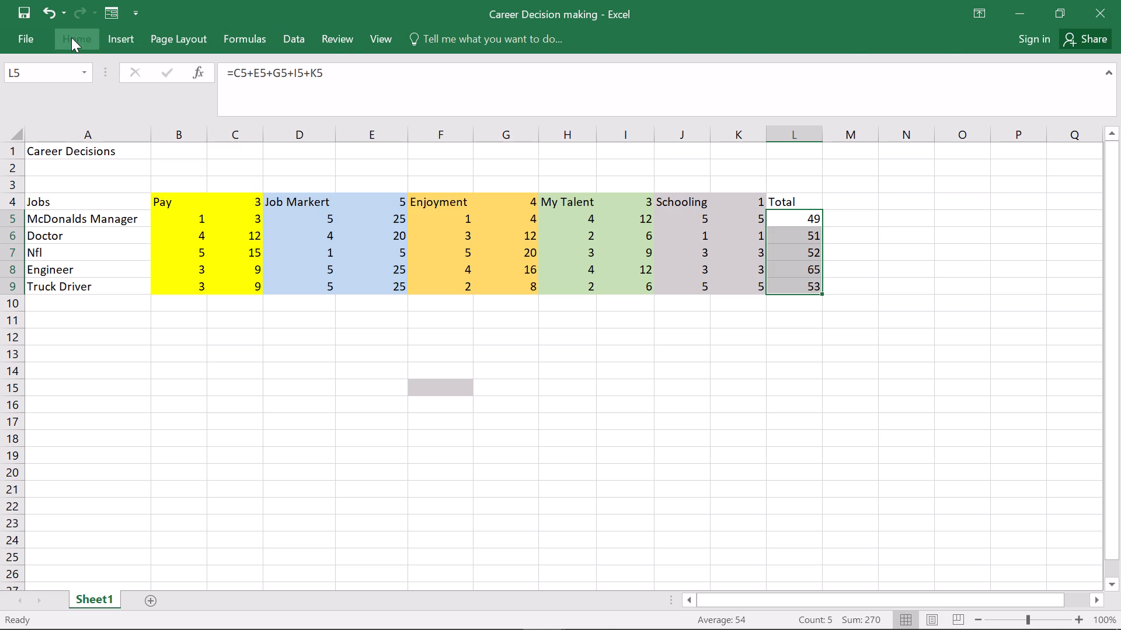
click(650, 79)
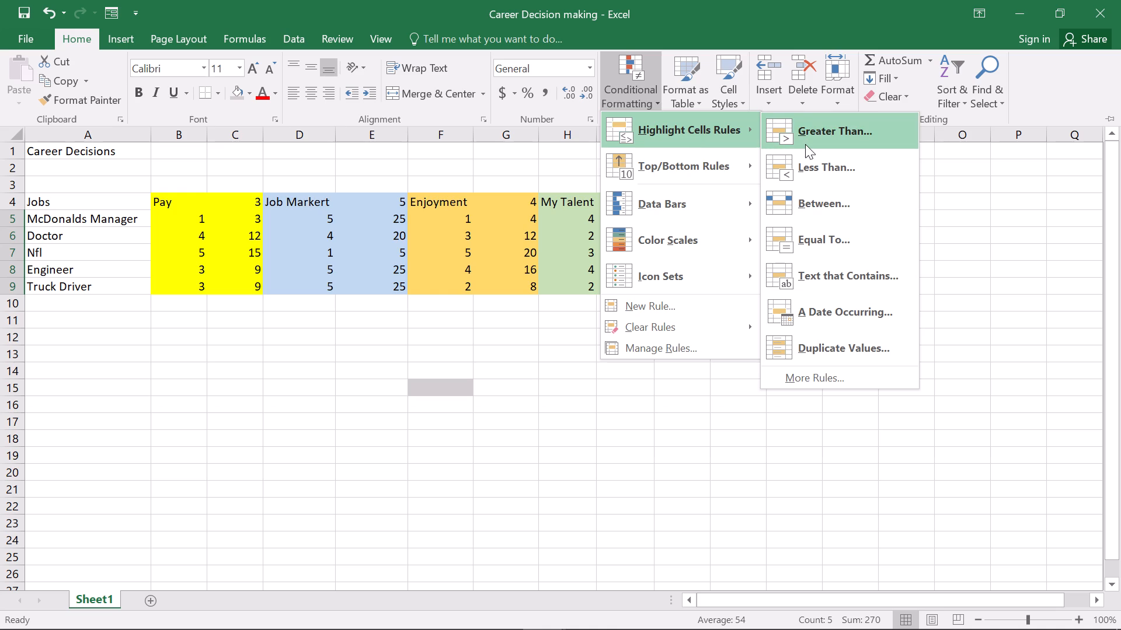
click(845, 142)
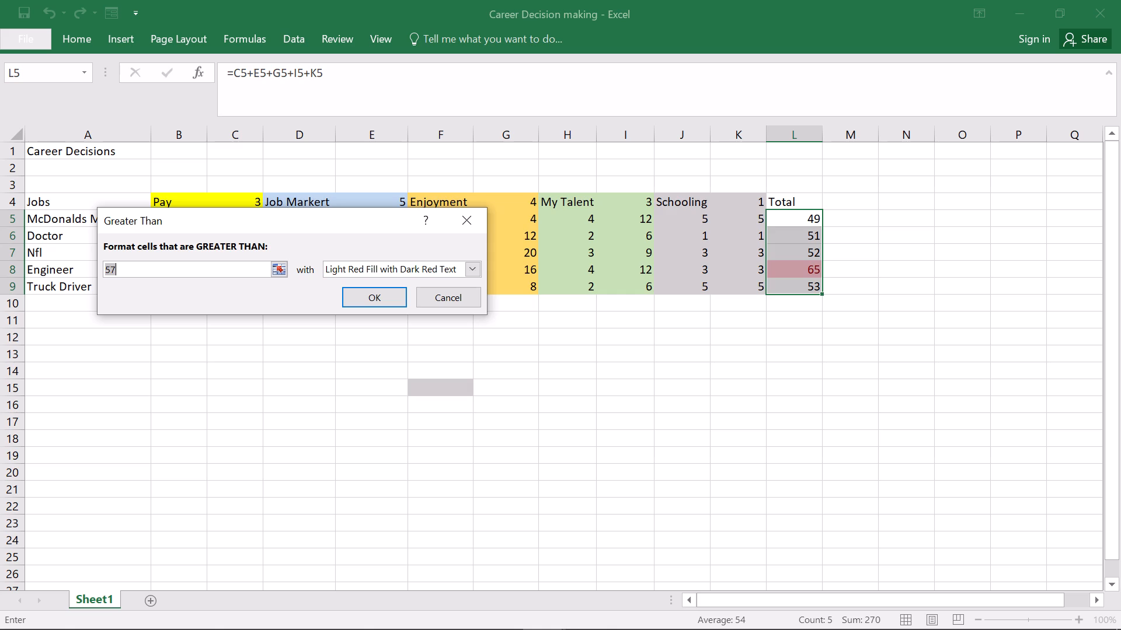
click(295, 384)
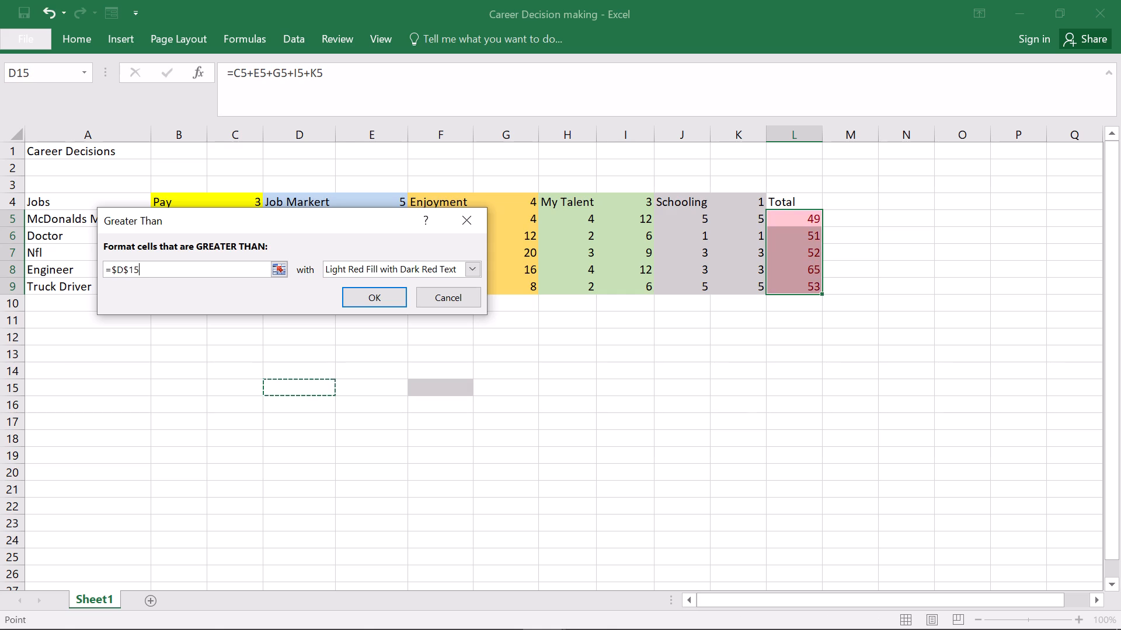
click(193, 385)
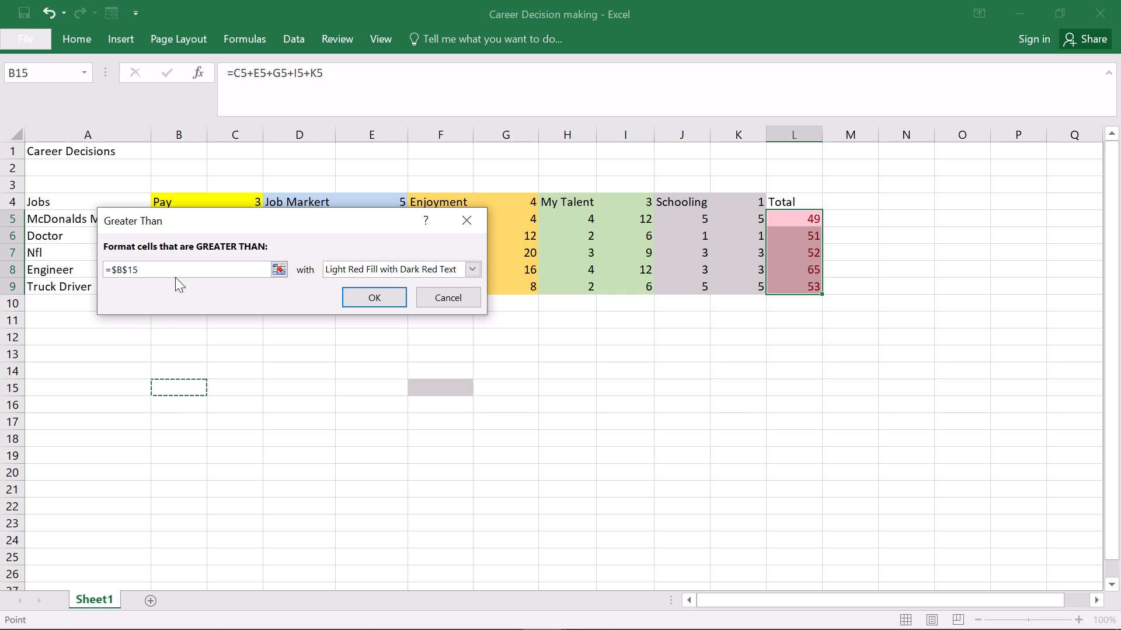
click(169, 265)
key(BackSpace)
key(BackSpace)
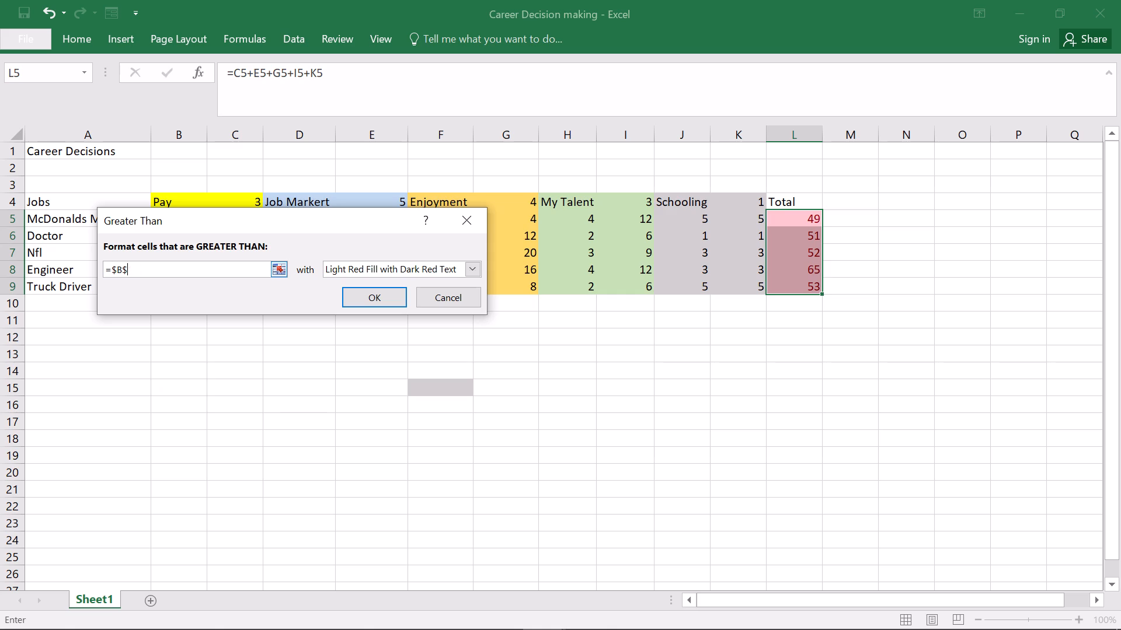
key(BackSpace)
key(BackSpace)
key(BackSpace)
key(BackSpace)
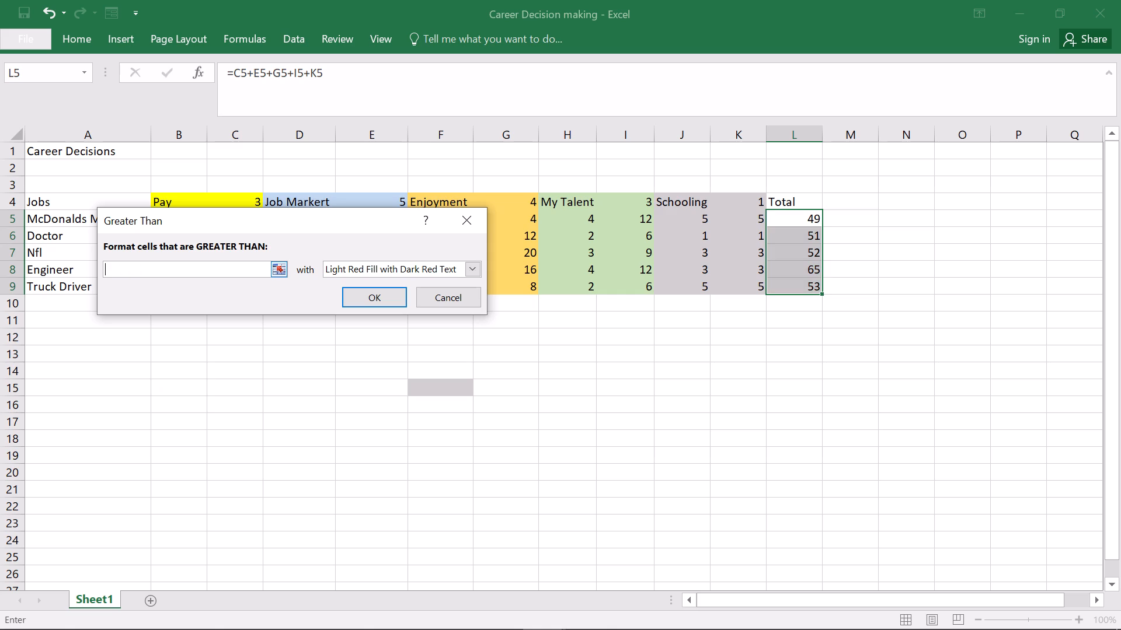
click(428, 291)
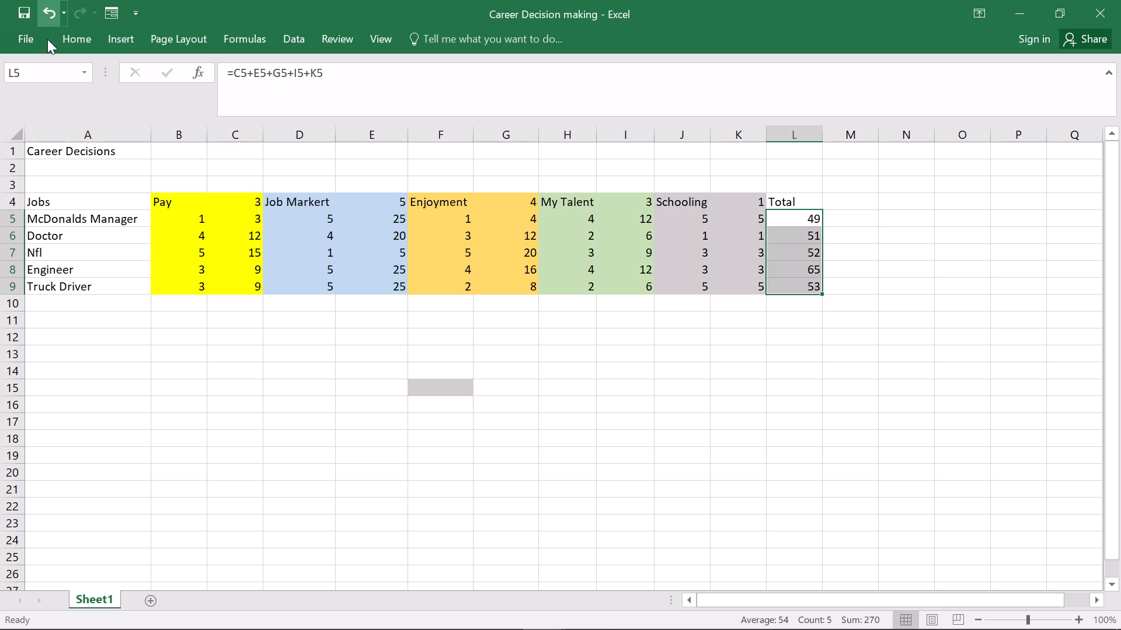
Apply a Top 10% conditional formatting rule to the totals in L5:L9, with Light Red Fill with Dark Red Text.
click(55, 43)
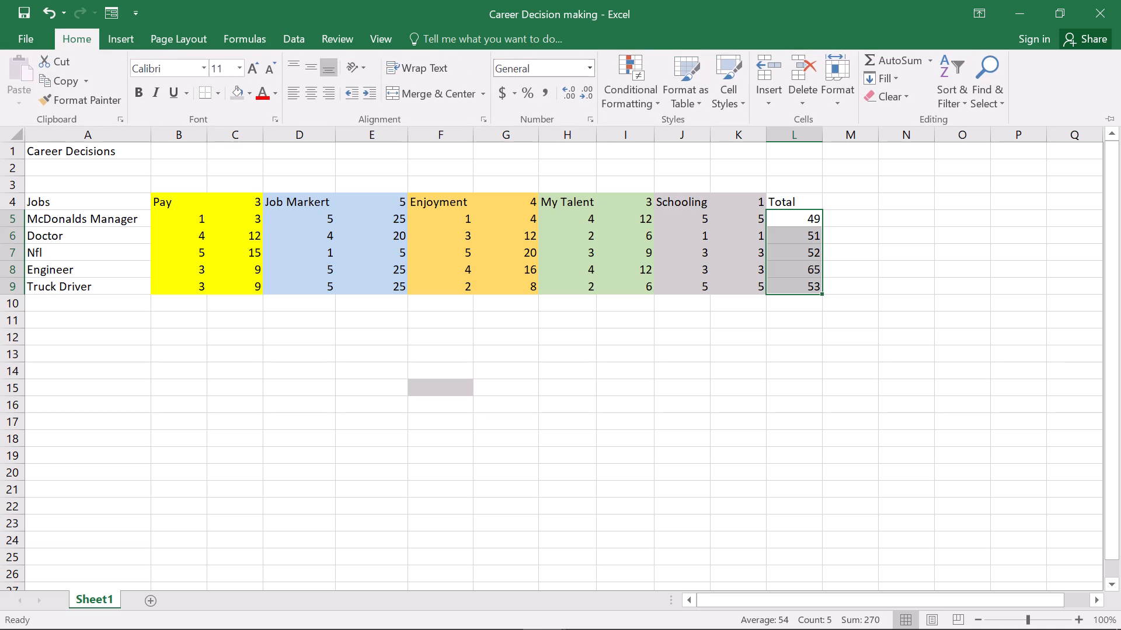
click(634, 83)
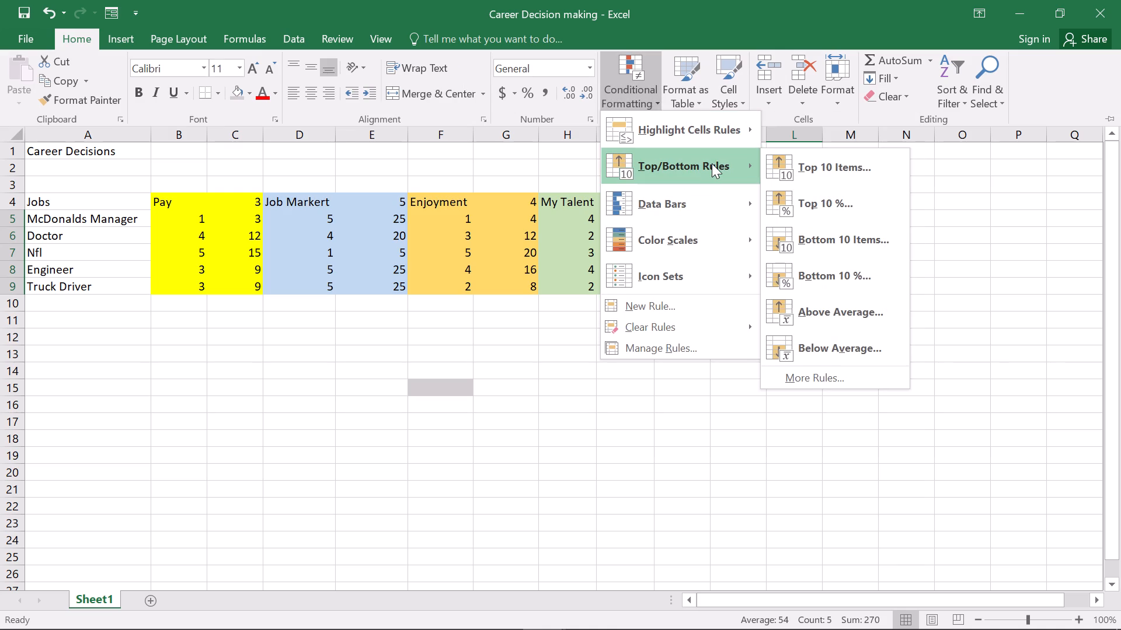
click(815, 196)
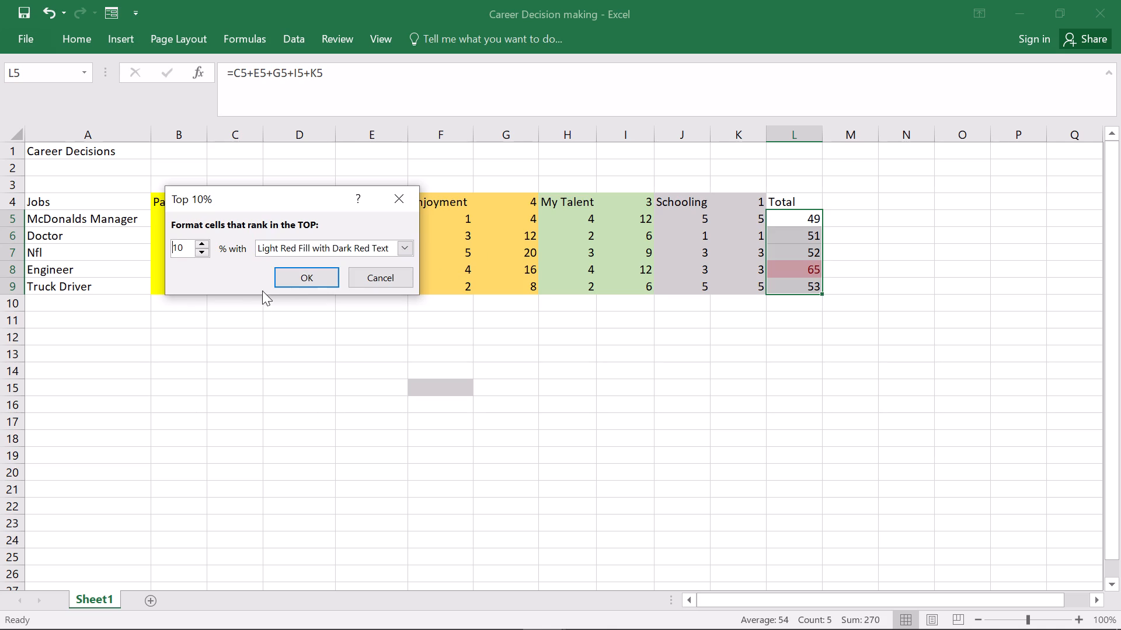
click(305, 272)
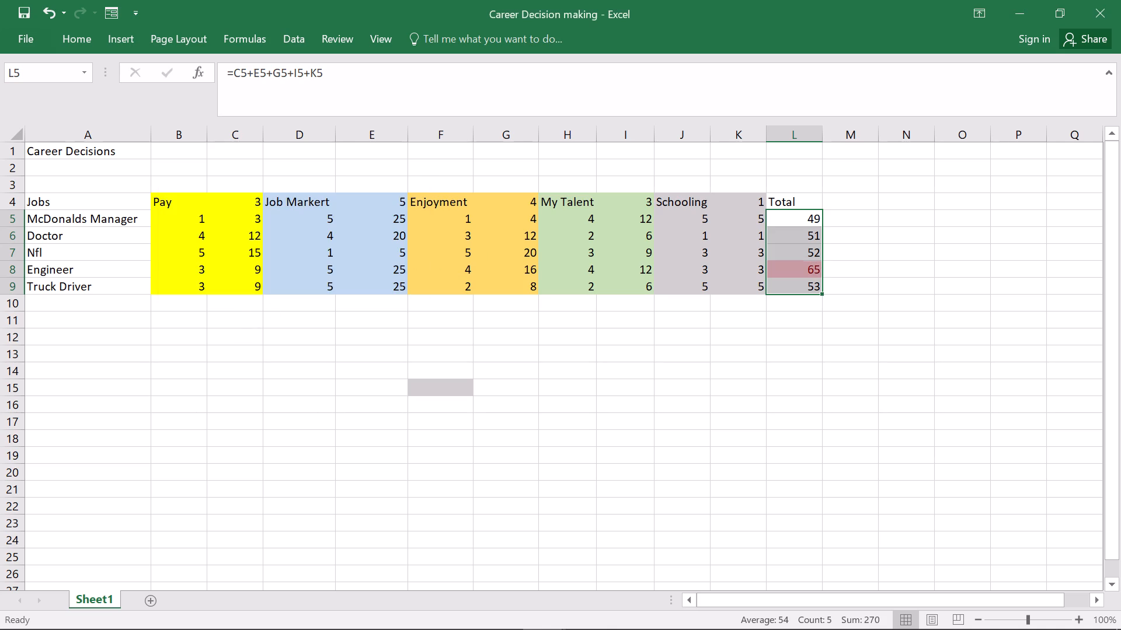
click(555, 443)
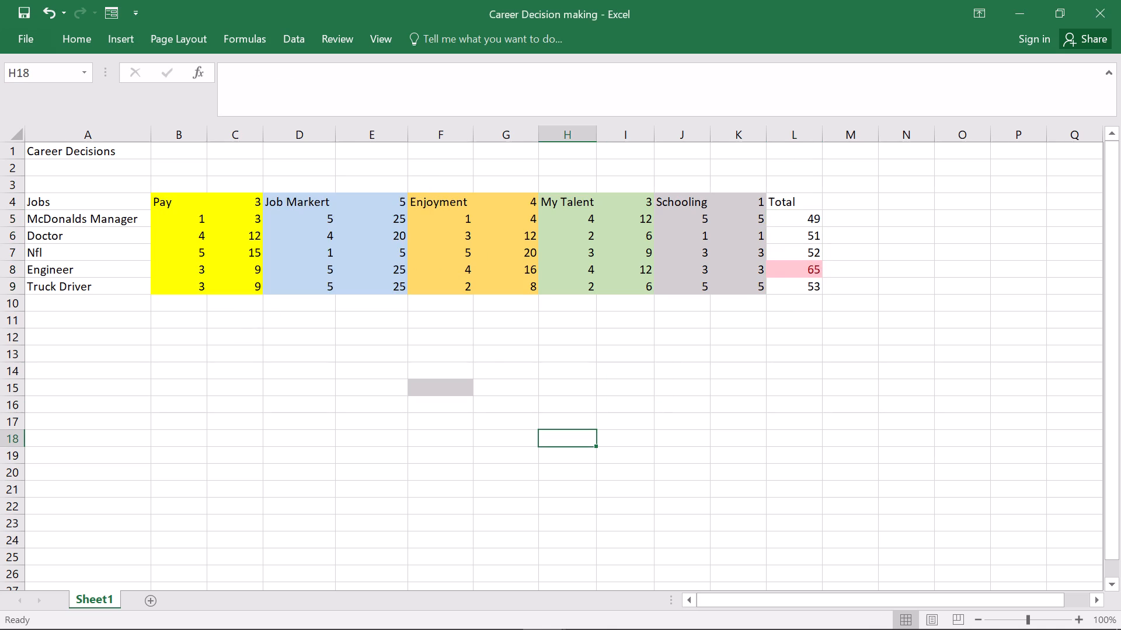
click(600, 359)
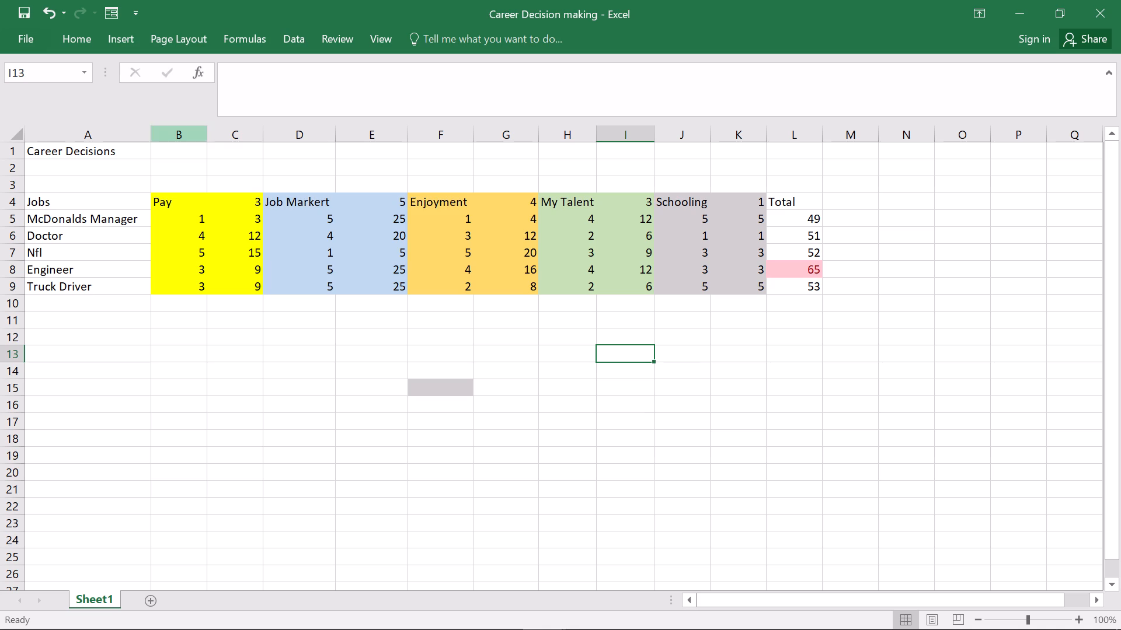
Enter "Mr. Timothy" in cell D1, on the same row as the Career Decisions title.
click(310, 152)
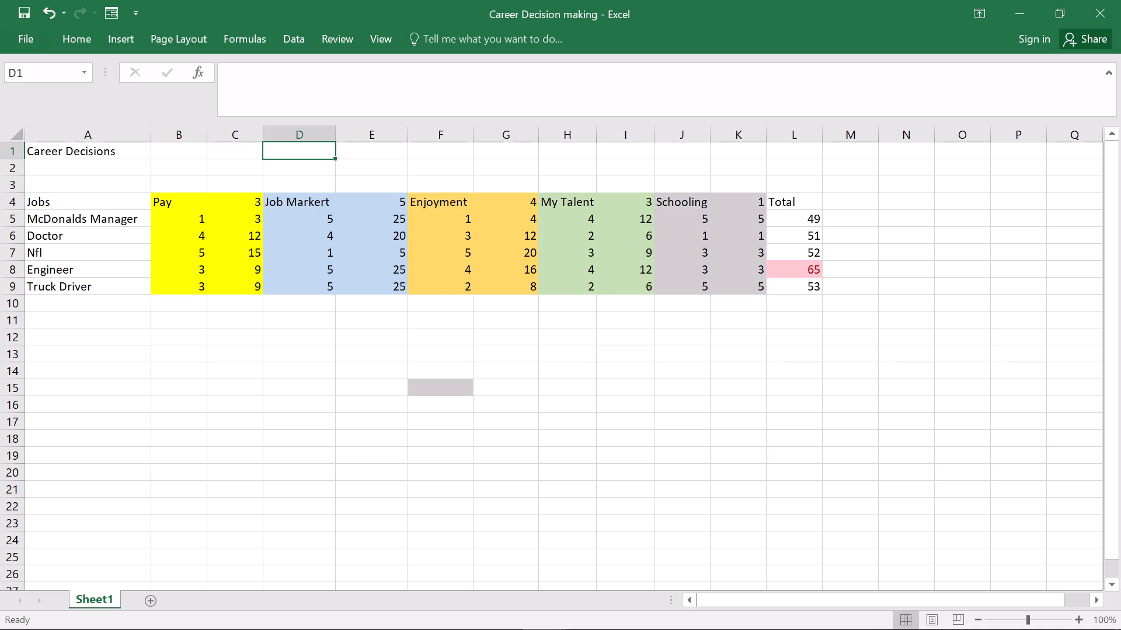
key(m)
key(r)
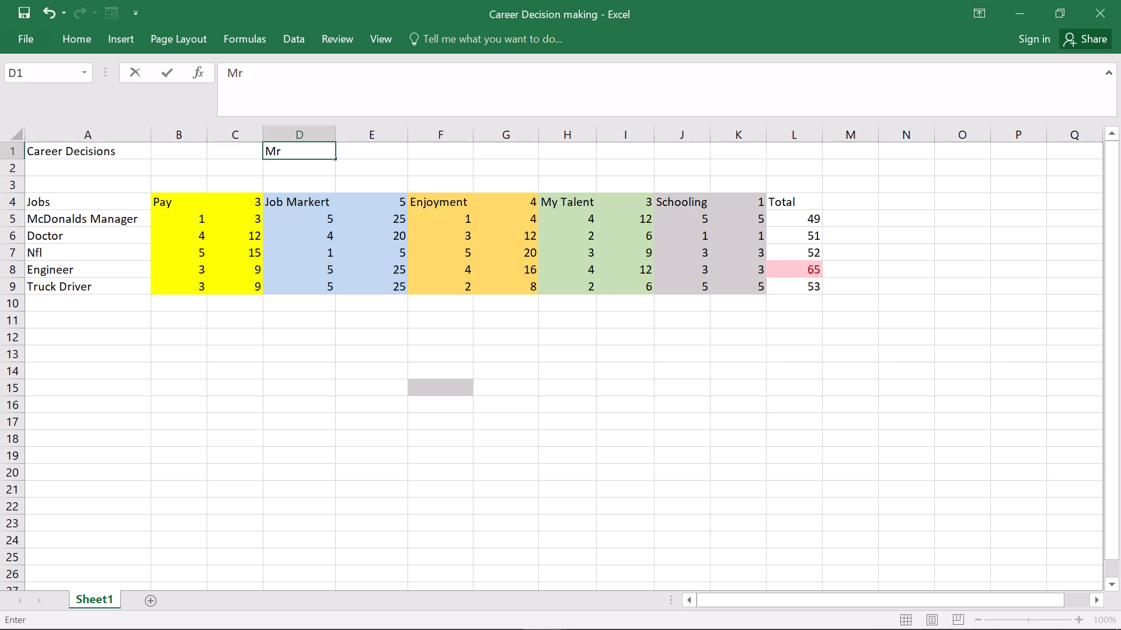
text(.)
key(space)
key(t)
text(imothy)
Save the Career Decision making workbook under its existing name, and move the selection to empty cell J15.
click(33, 37)
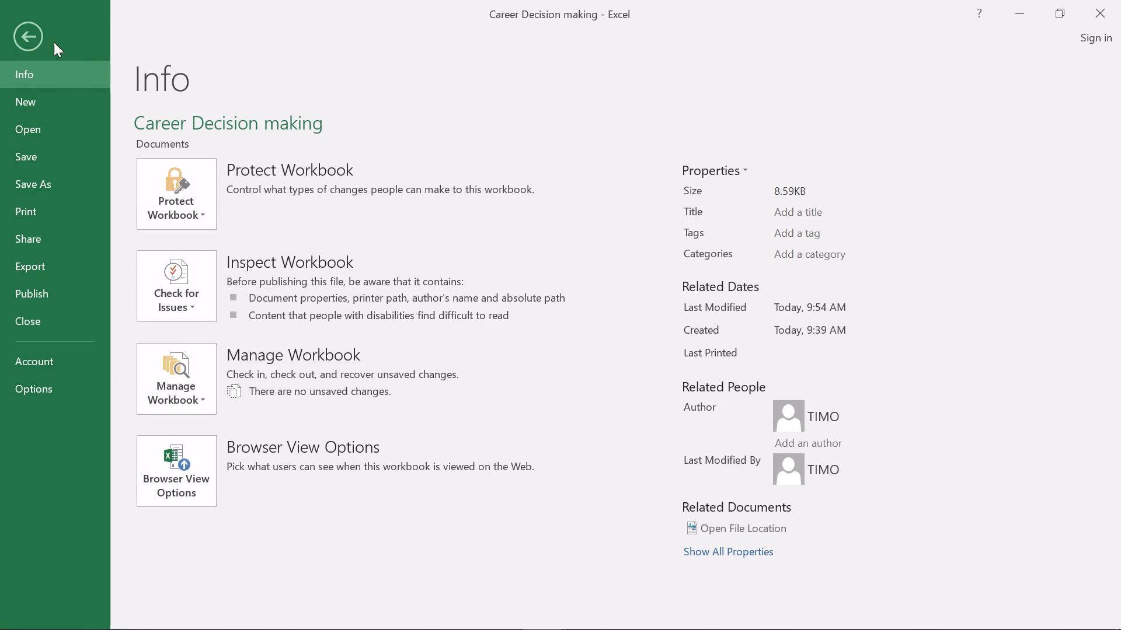
click(36, 37)
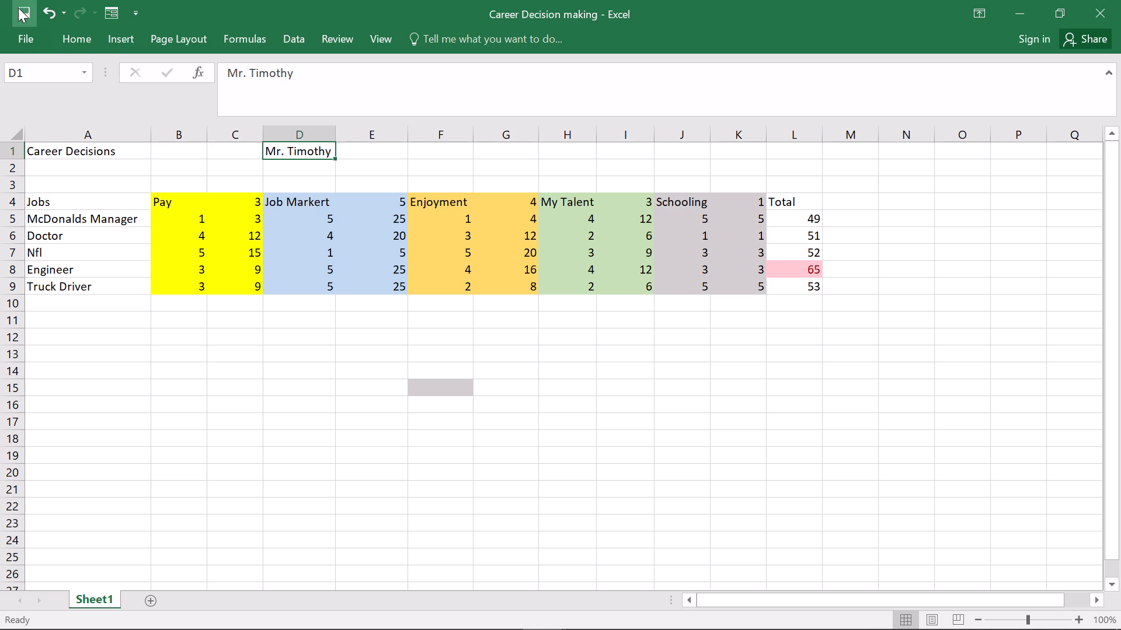
click(18, 8)
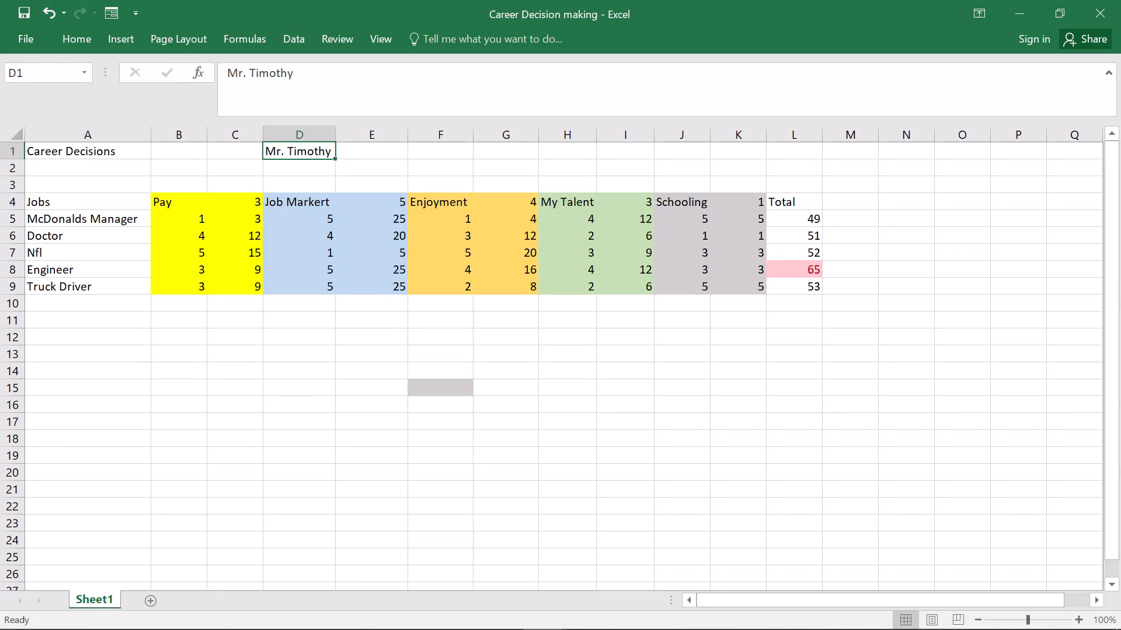
click(655, 388)
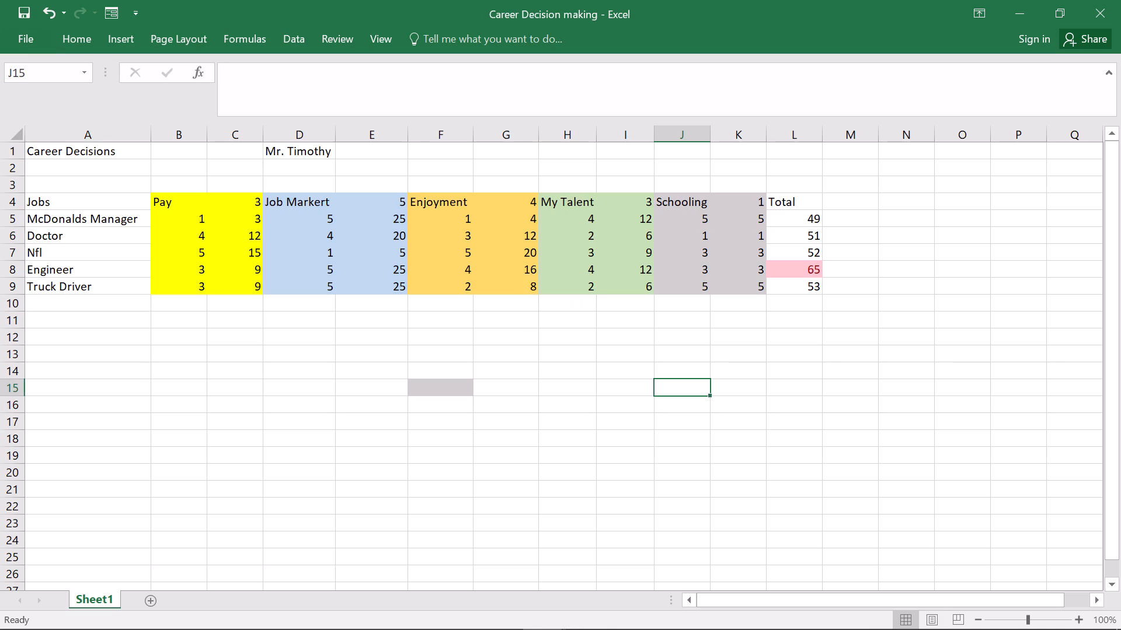
Save the workbook.
click(28, 9)
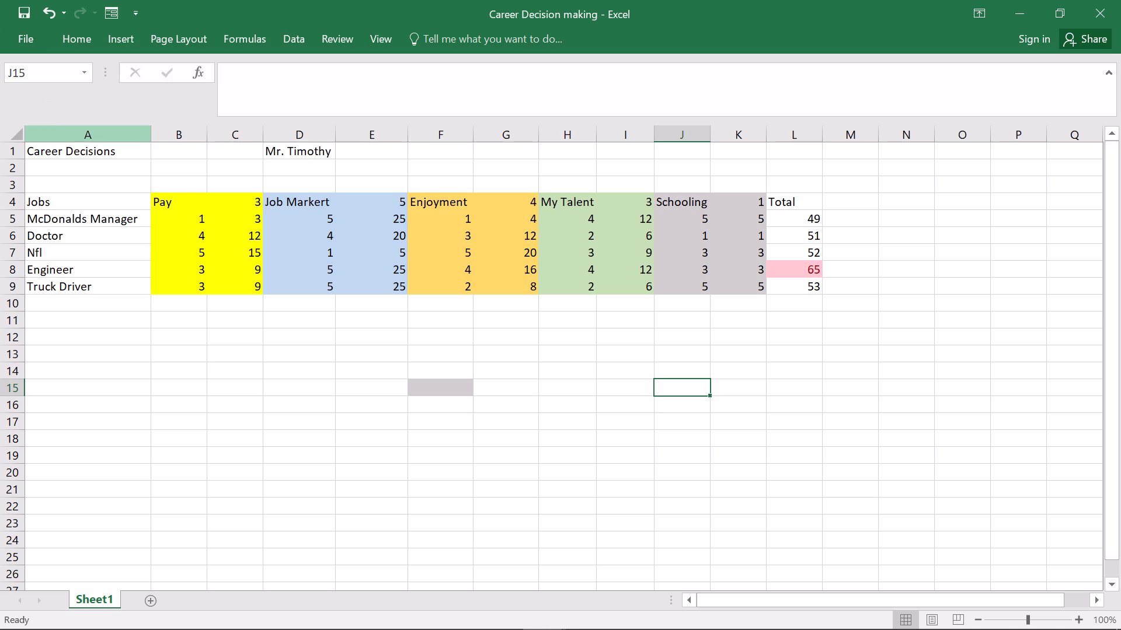
Open the file management view for the Career Decision making workbook.
click(25, 30)
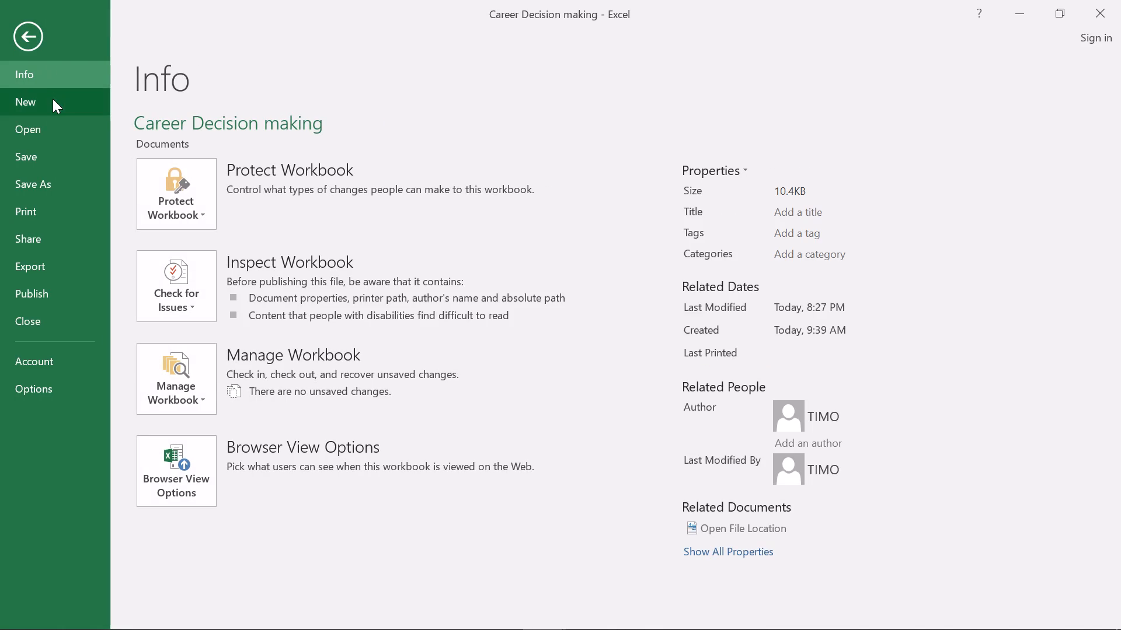